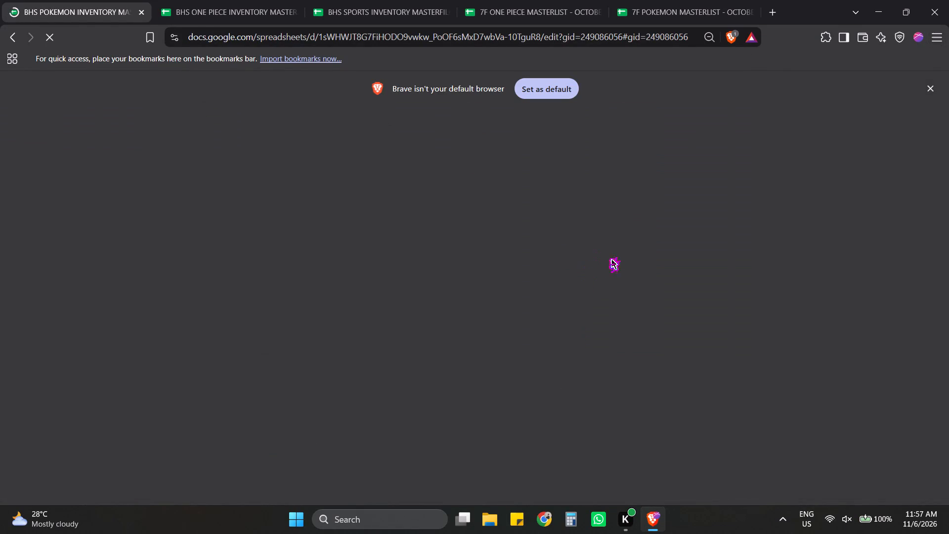
Set the zoom to 75% in the BHS Pokemon, One Piece and Sports inventory masterfiles.
scroll(504, 204, down, 4)
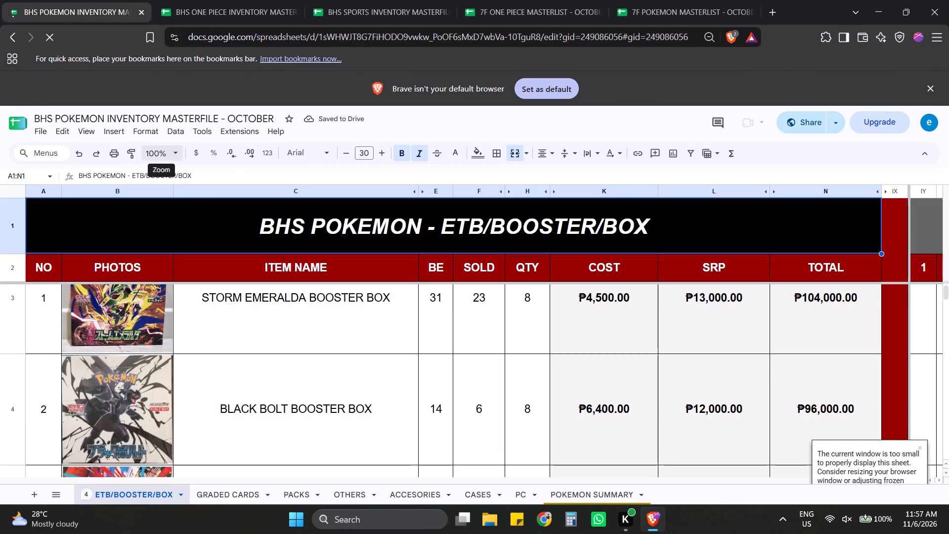
click(150, 131)
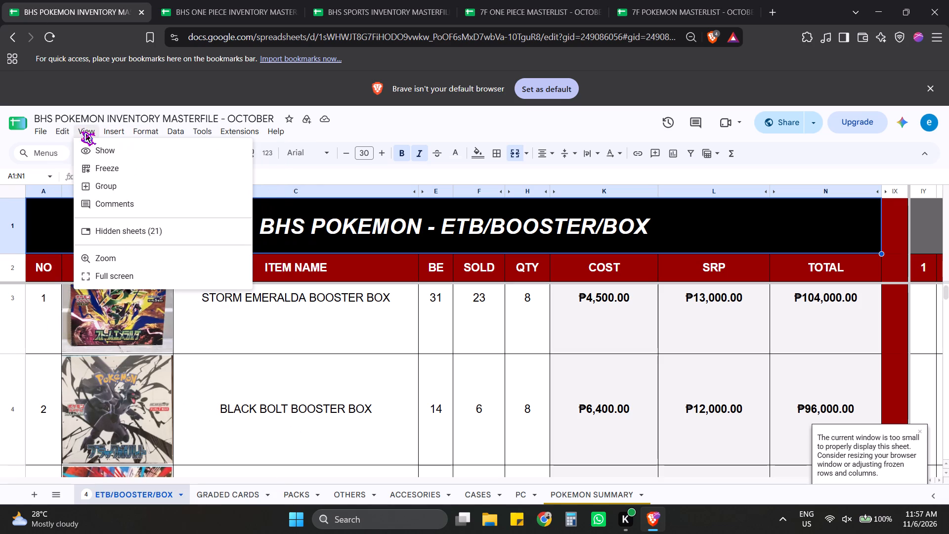
click(437, 124)
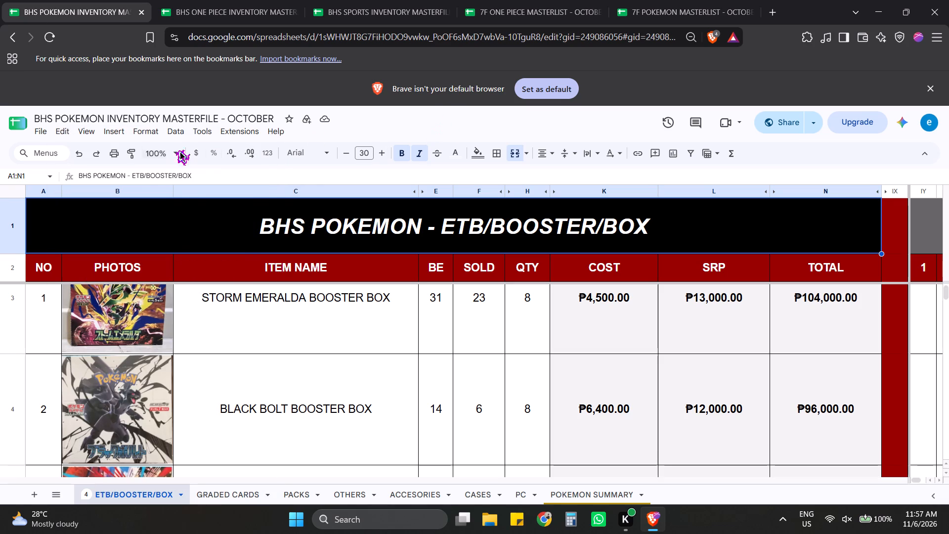
click(167, 150)
click(163, 191)
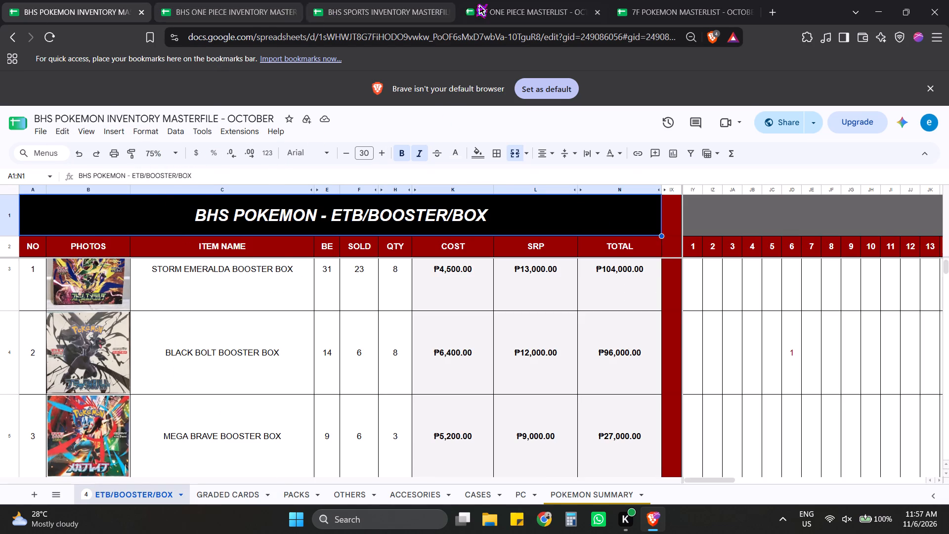
click(236, 0)
click(148, 151)
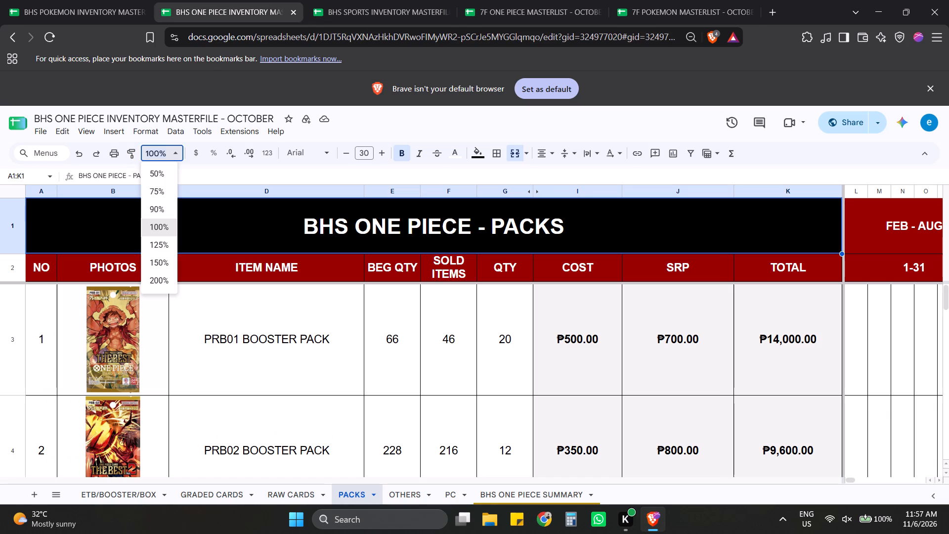
click(159, 189)
click(365, 0)
click(167, 163)
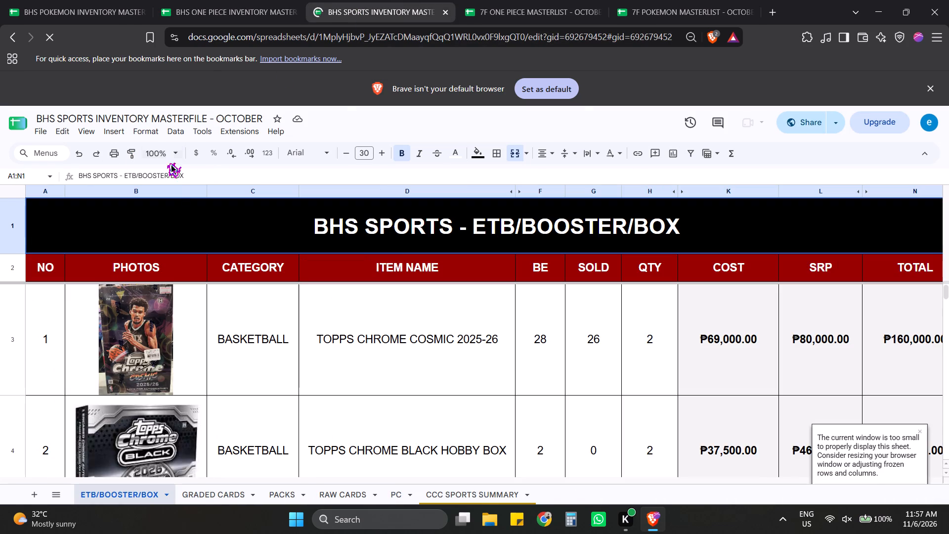
click(166, 152)
click(159, 196)
Set the zoom to 75% in the 7F One Piece and 7F Pokemon masterlists.
click(574, 0)
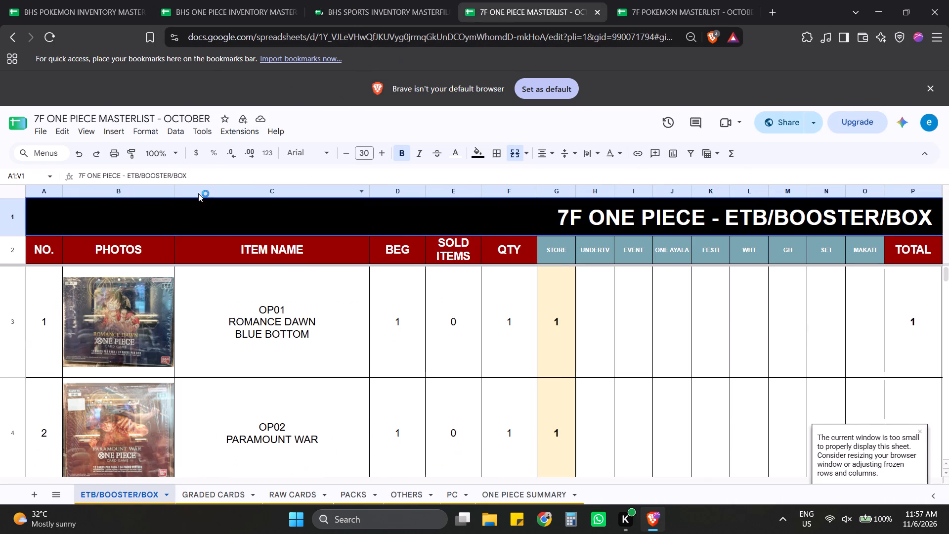
click(156, 155)
click(165, 195)
click(653, 0)
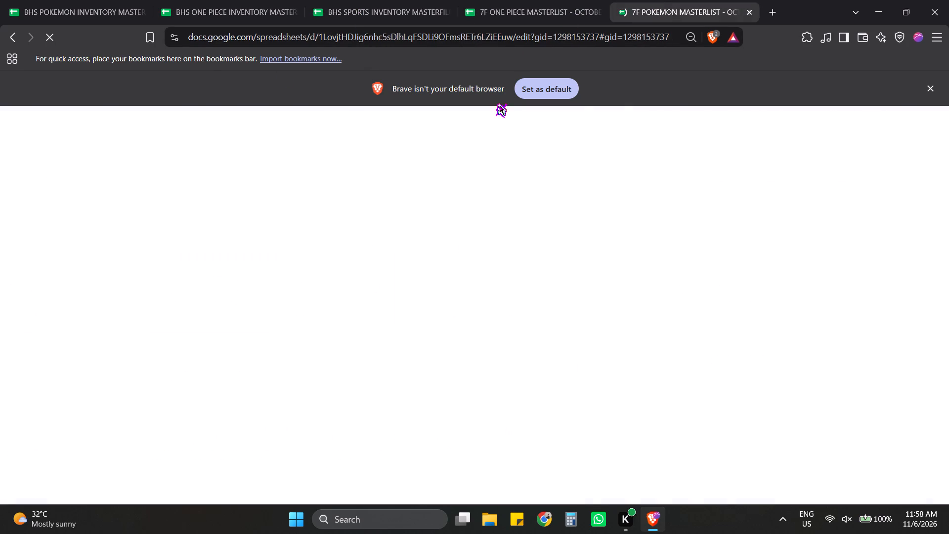
click(163, 152)
click(162, 197)
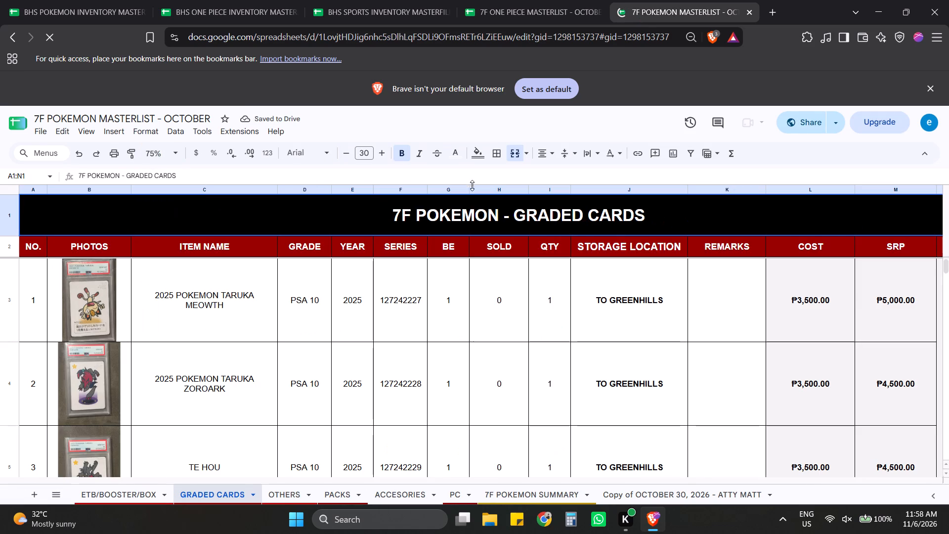
Look through the open BHS and 7F inventory spreadsheets in turn.
click(634, 336)
click(695, 0)
click(569, 0)
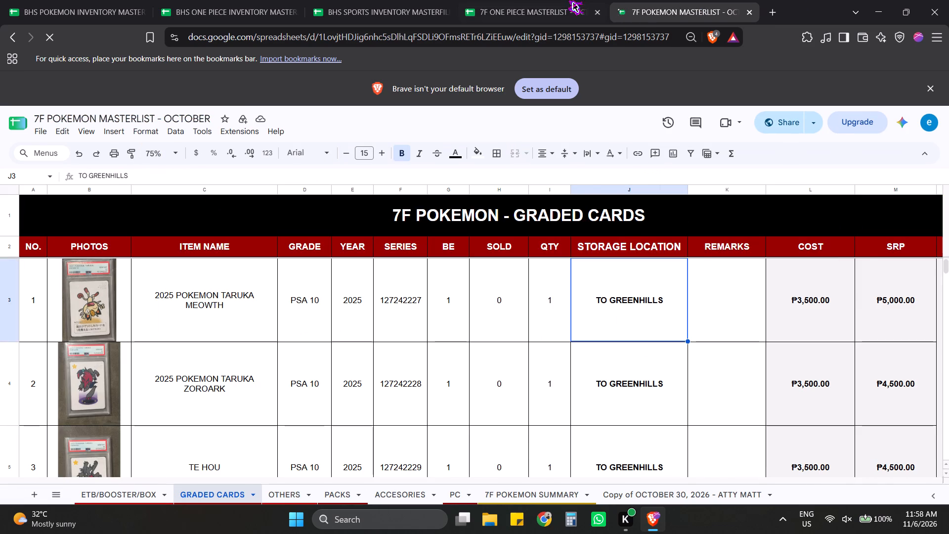
click(364, 0)
click(225, 0)
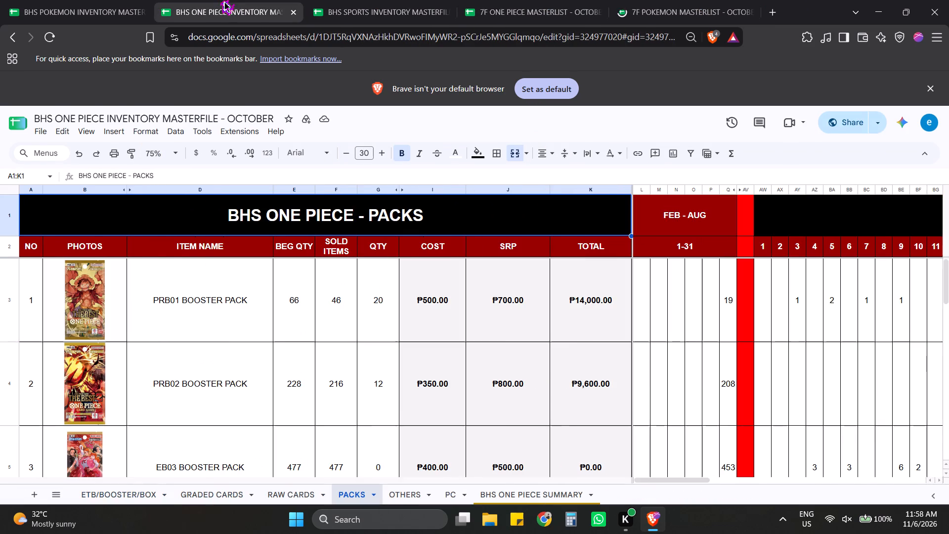
click(72, 0)
click(226, 0)
click(378, 0)
click(532, 0)
click(625, 0)
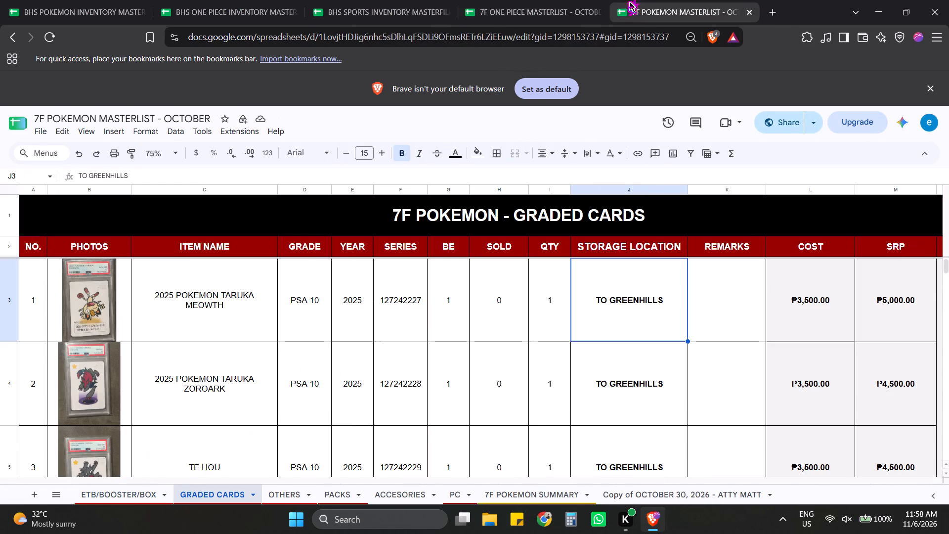
Open the BHS_DETAILED DAILY SALES_NOVEMBER 2026 spreadsheet in a new browser tab.
click(777, 13)
click(373, 40)
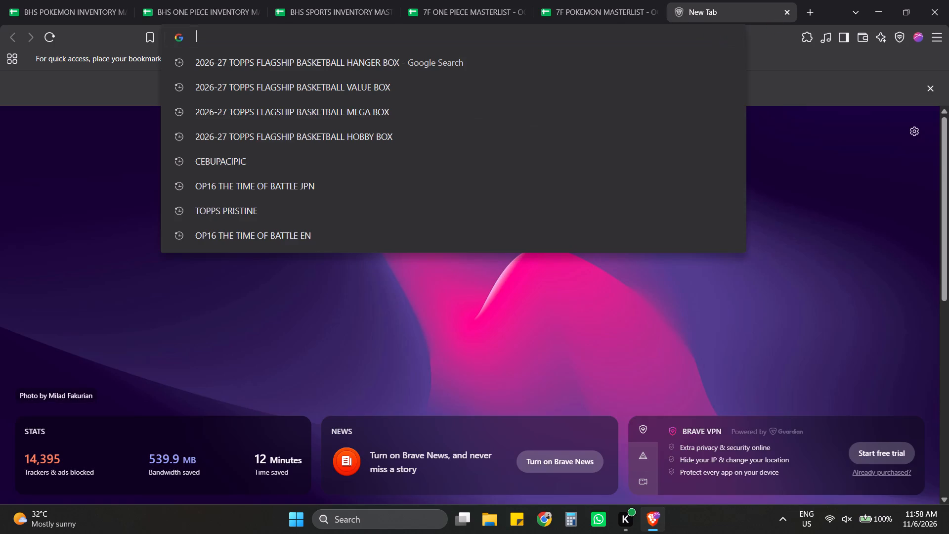
click(510, 307)
click(297, 37)
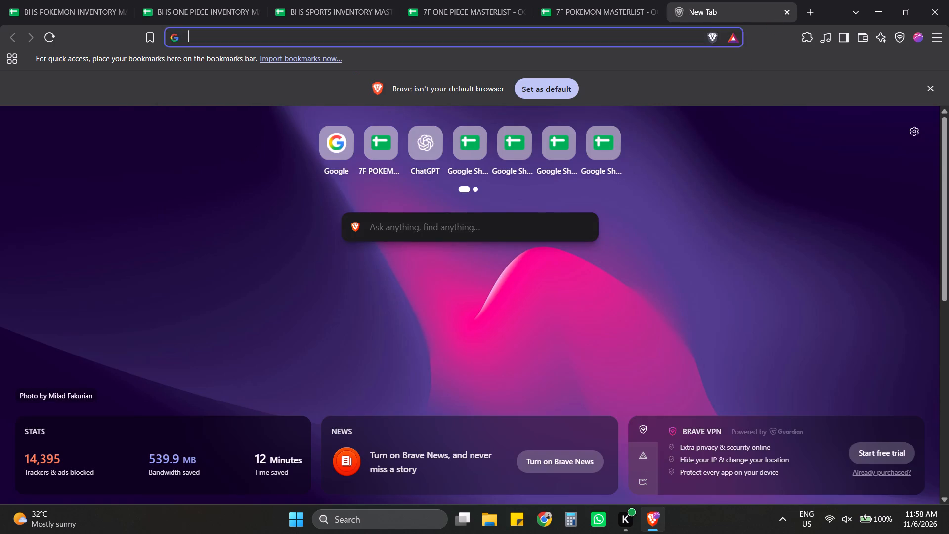
key(7)
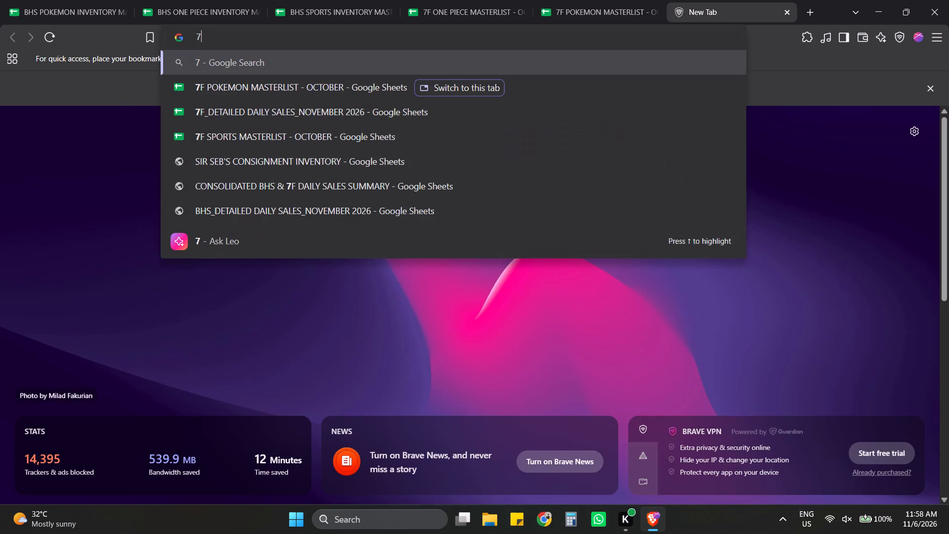
key(BackSpace)
key(BackSpace)
key(BackSpace)
text(bhs)
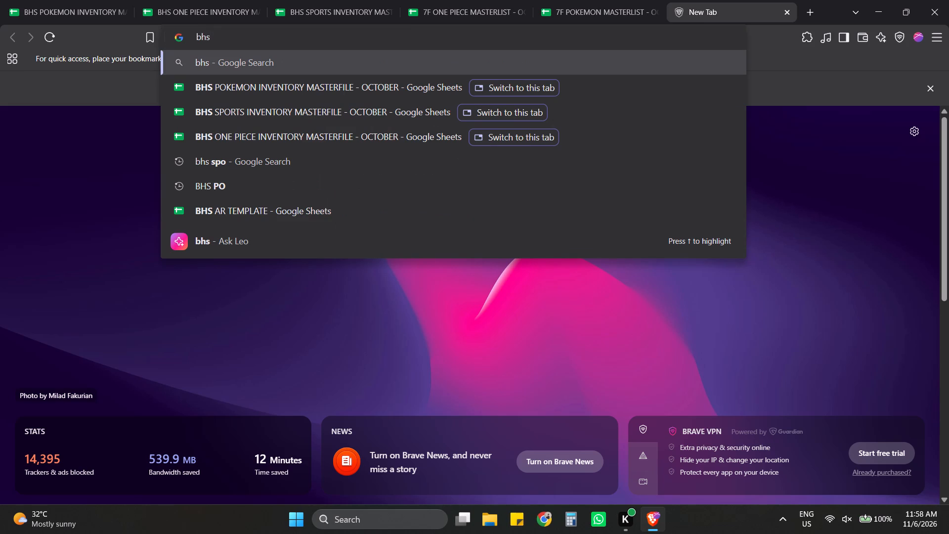
text(_de)
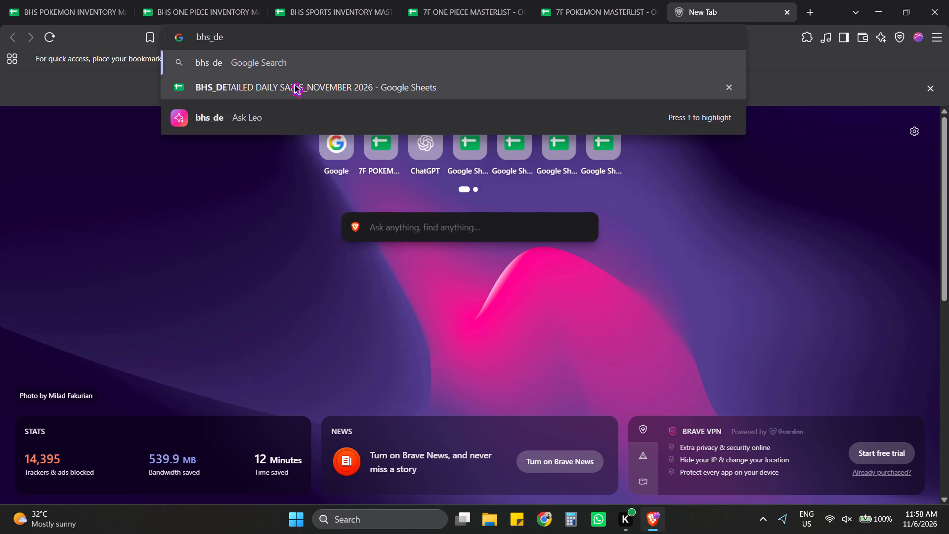
click(287, 92)
Open the StoreHub Backoffice Offline Transactions page in its own maximized browser window.
click(810, 12)
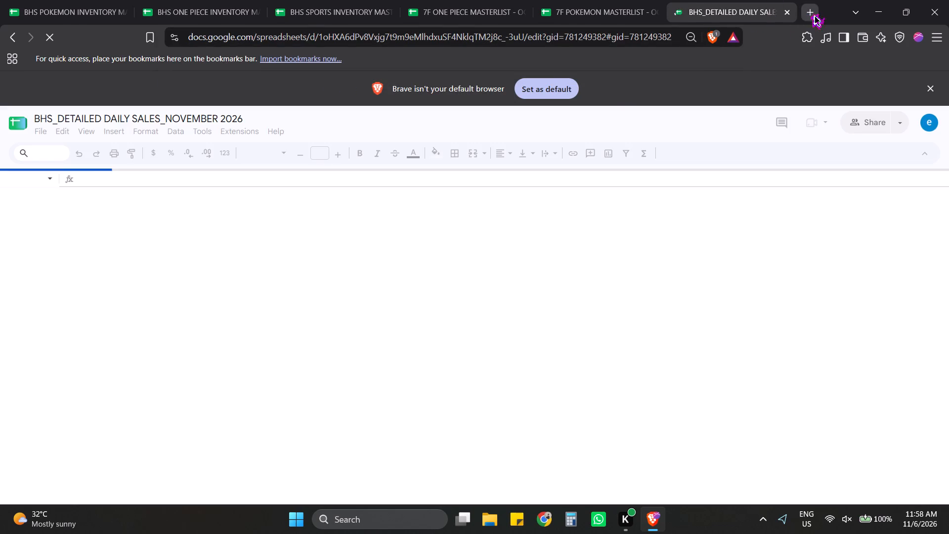
key(c)
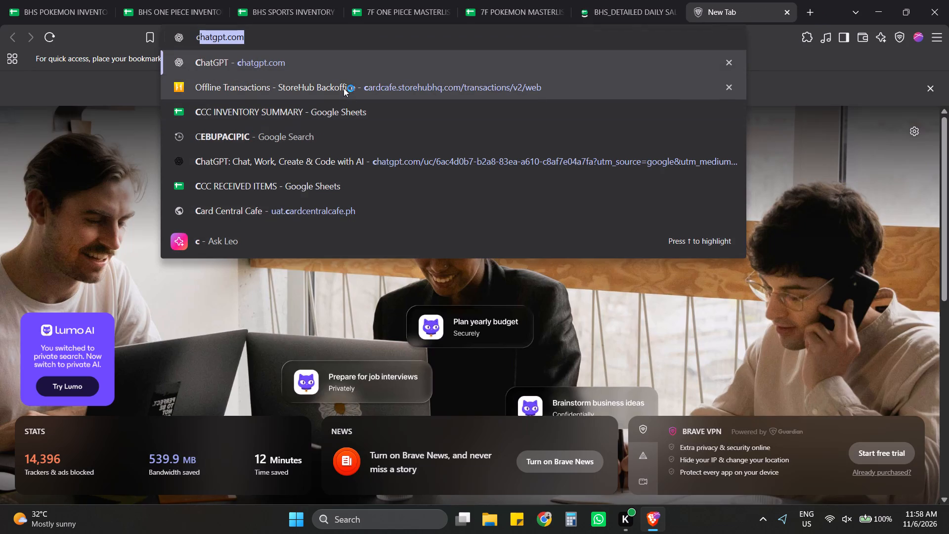
click(344, 88)
drag(738, 8, 537, 150)
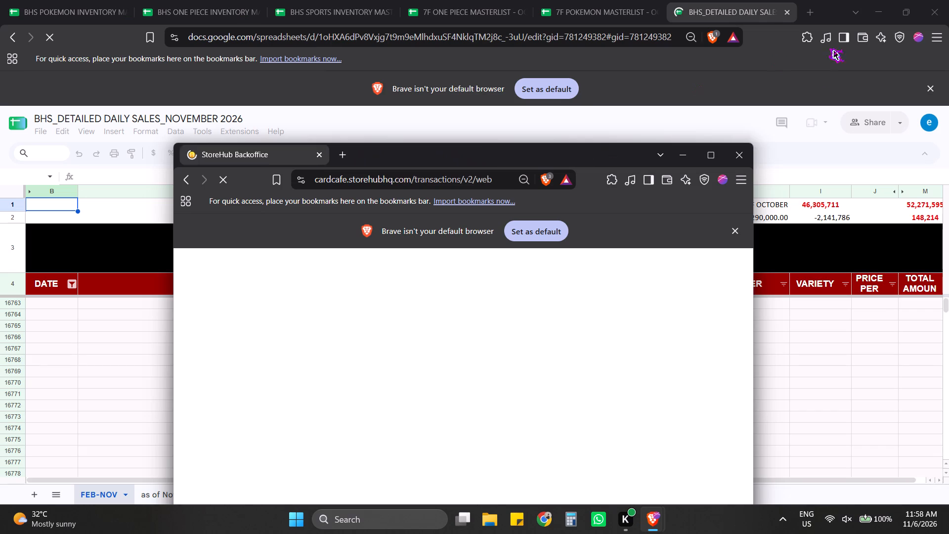
click(708, 152)
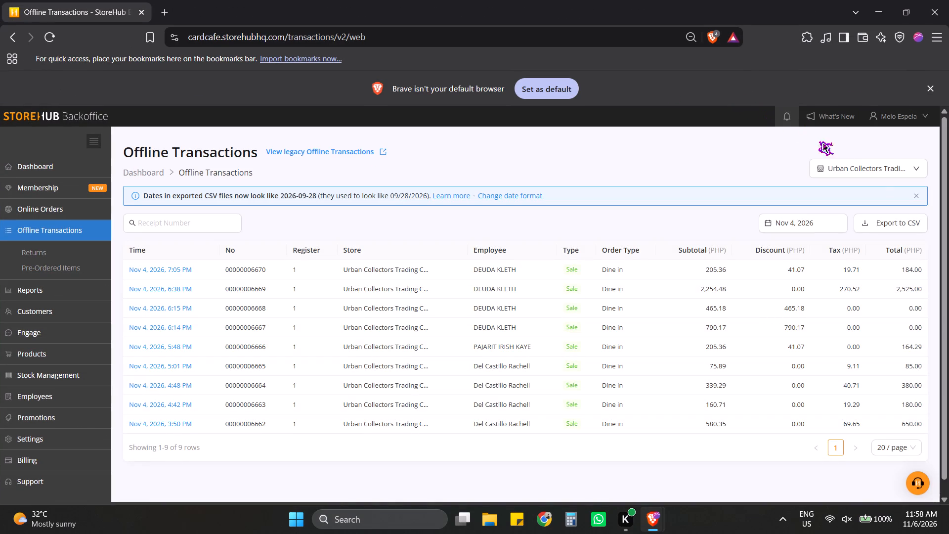
Filter the offline transactions to only the BHS store and yesterday's date, Nov 5, 2026.
click(873, 171)
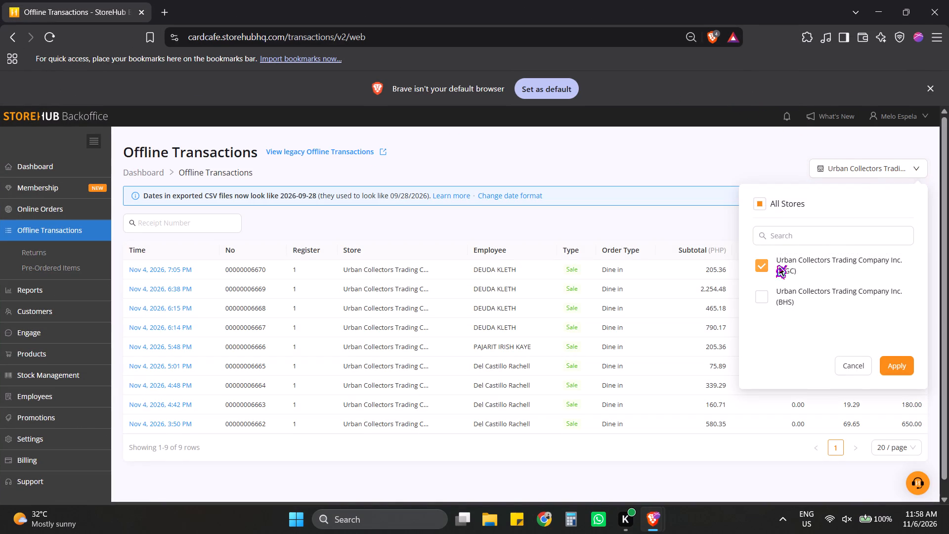
click(760, 269)
click(765, 299)
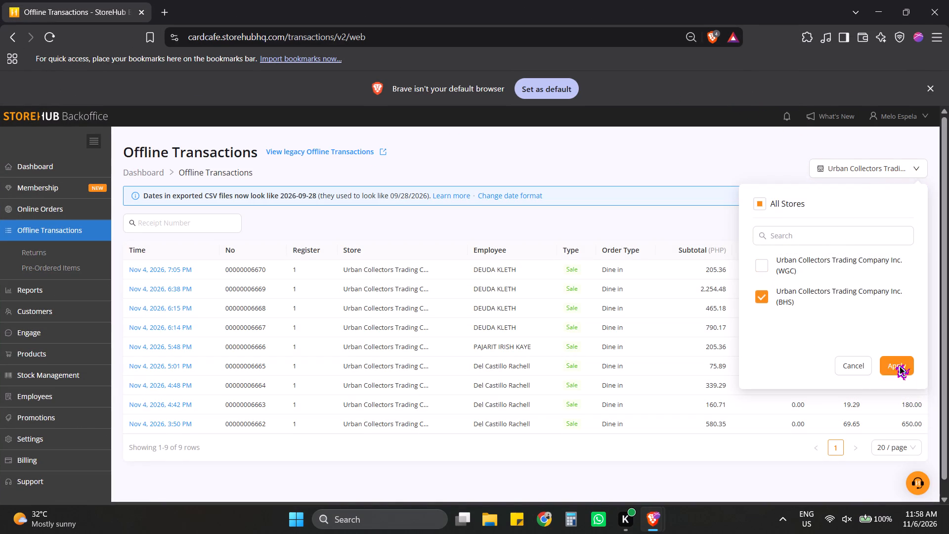
click(895, 364)
click(810, 226)
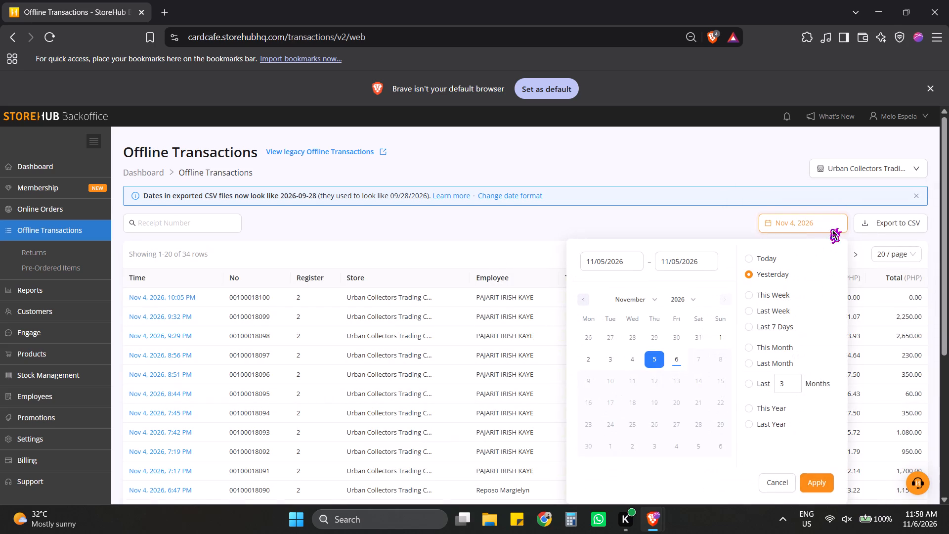
click(763, 273)
click(833, 483)
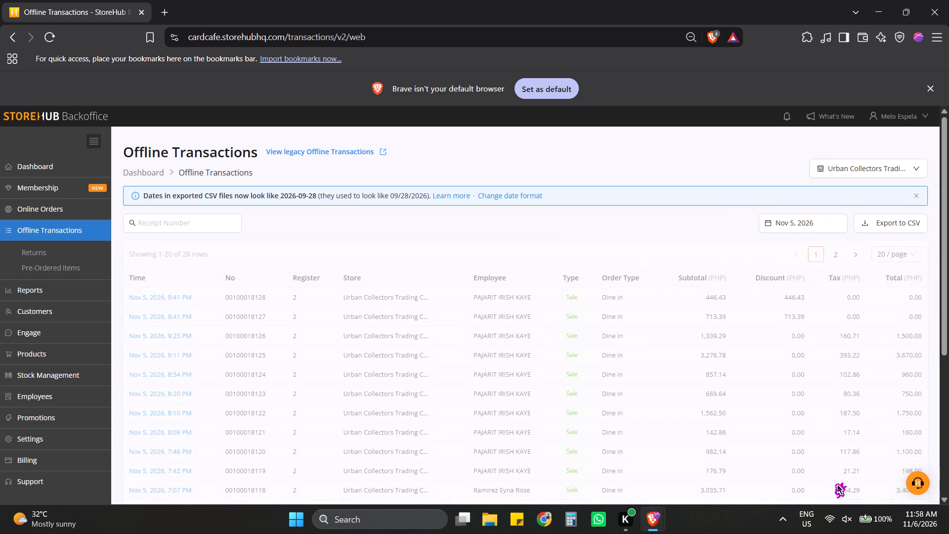
Export the filtered transactions to CSV with items included and save the file in the Downloads folder.
click(908, 224)
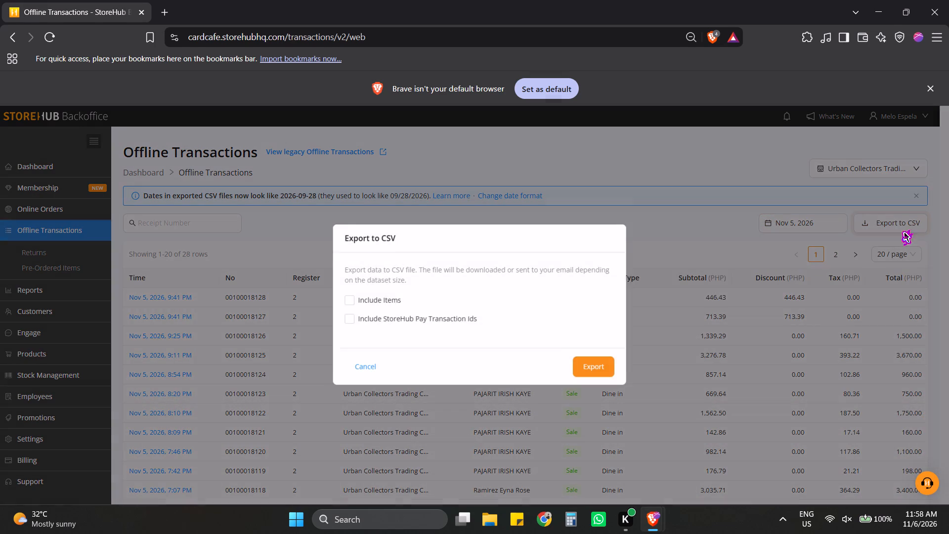
click(344, 293)
click(346, 297)
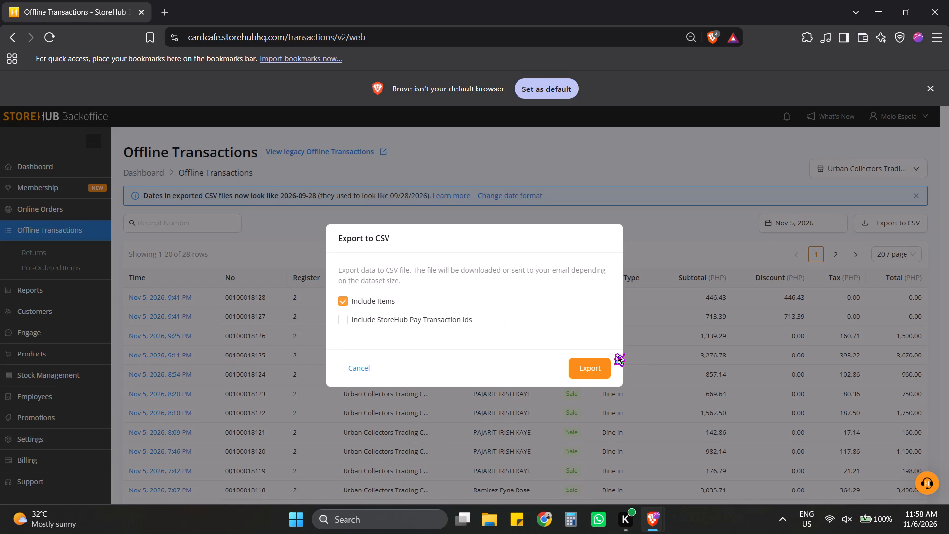
click(605, 364)
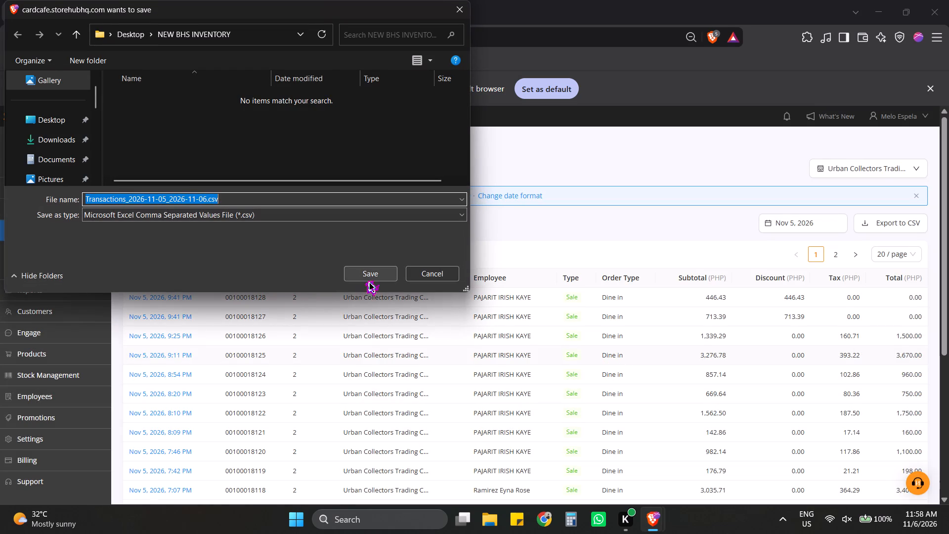
click(56, 135)
click(368, 268)
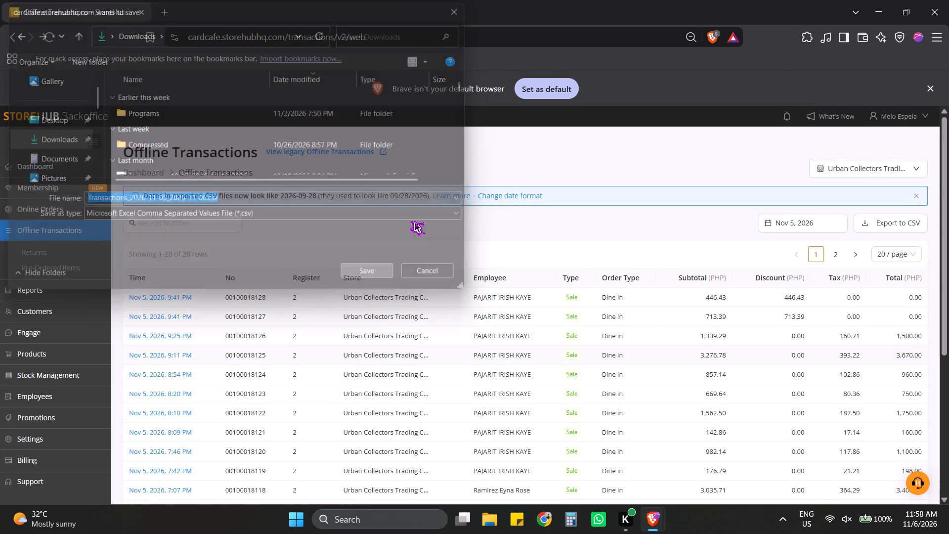
Open the exported transactions CSV in Excel without converting its data, keeping the leading zeros.
click(730, 65)
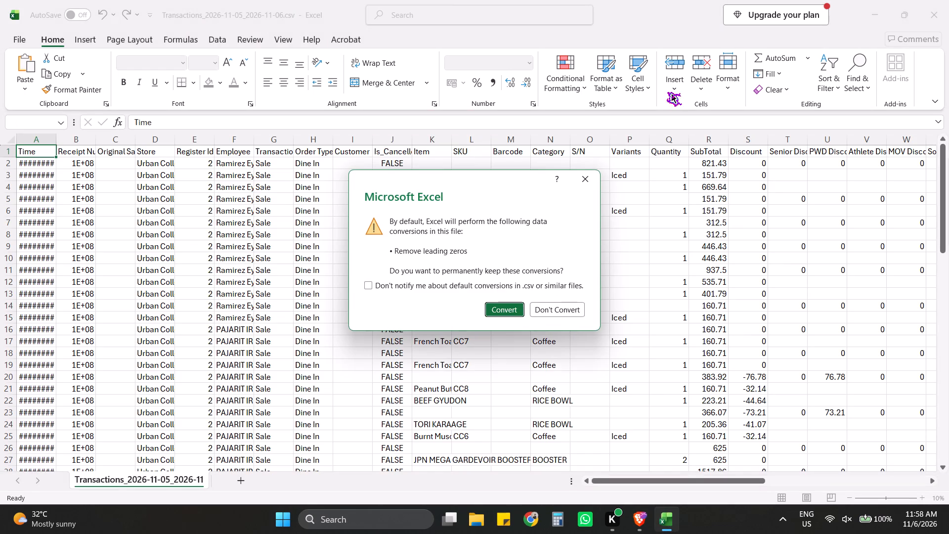
click(555, 314)
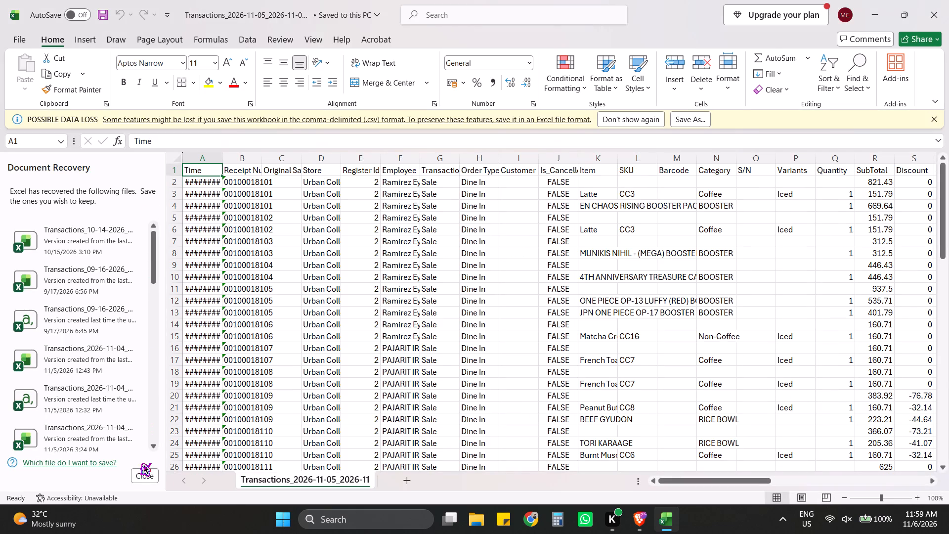
Close the document recovery list, choosing to view the recovered files at a later start.
click(146, 477)
click(240, 166)
click(275, 201)
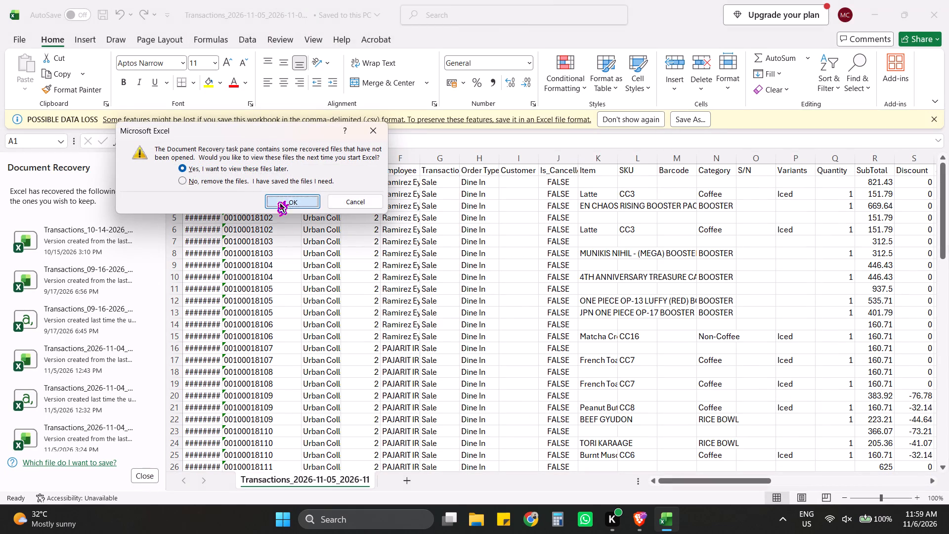
Autofit the widths of the Receipt Number and Store columns.
click(196, 277)
double_click(97, 156)
click(192, 261)
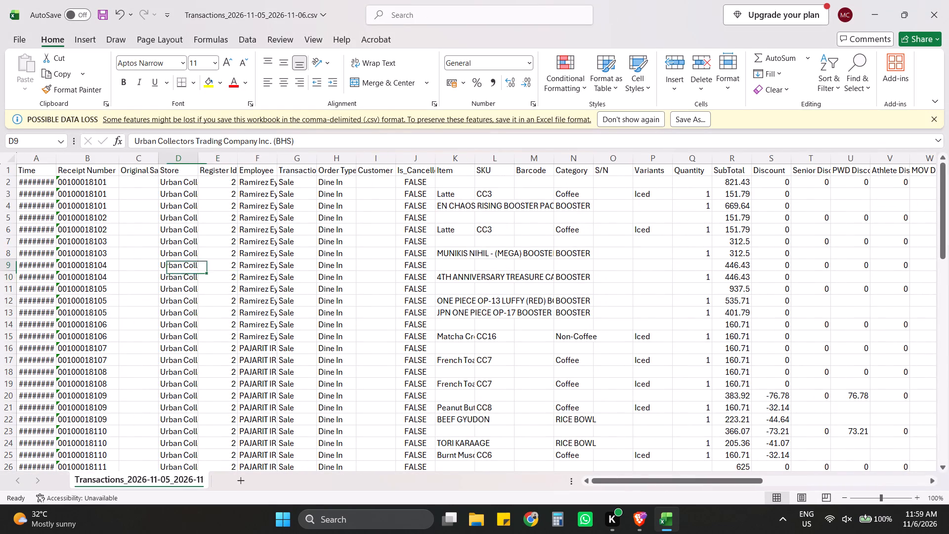
click(188, 209)
double_click(202, 158)
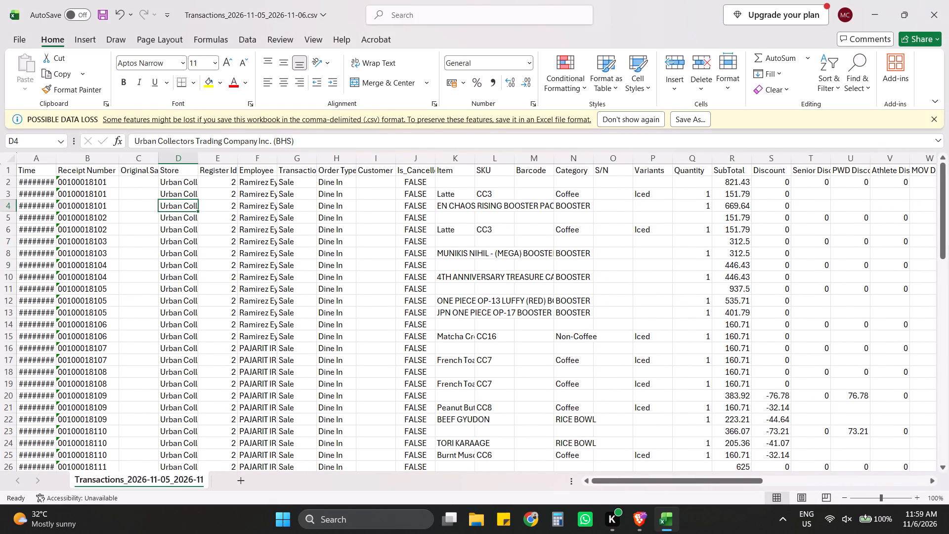
Add filters to the transaction table's header row.
click(372, 235)
click(515, 195)
click(535, 156)
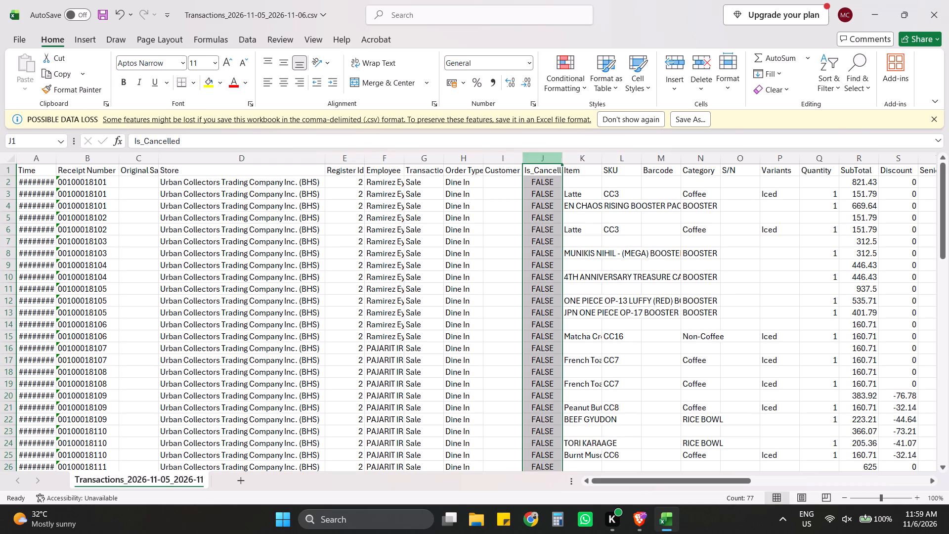
click(9, 172)
click(848, 81)
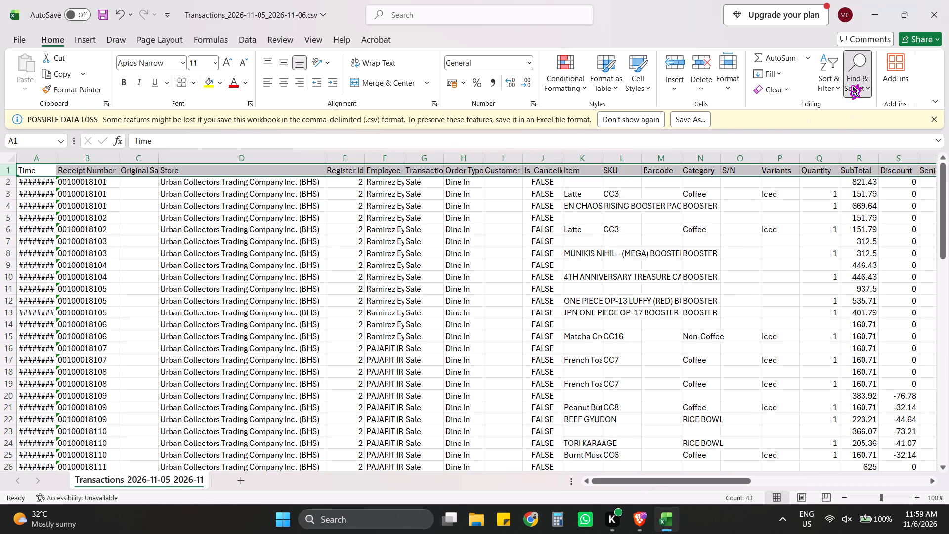
click(840, 84)
click(868, 167)
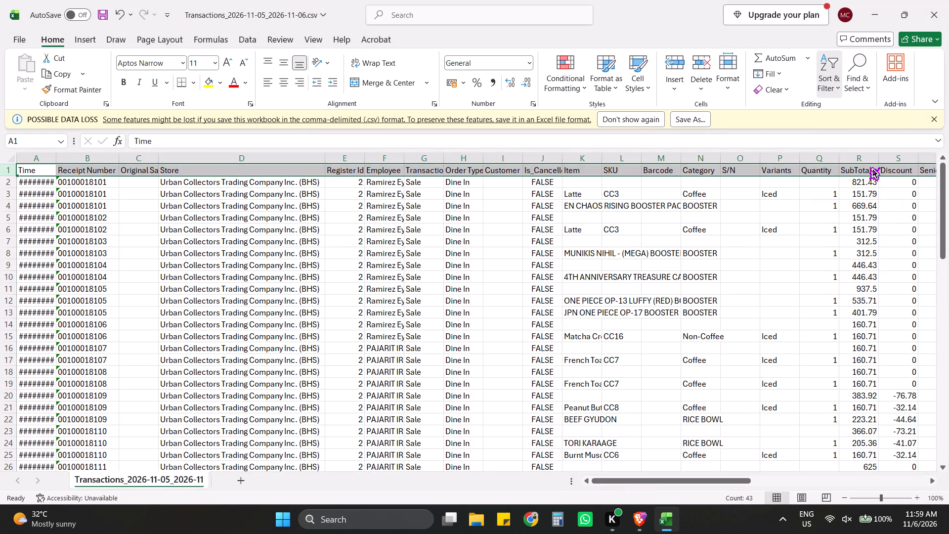
click(629, 267)
Check the filter values of the Is_Cancelled column.
click(559, 164)
click(557, 170)
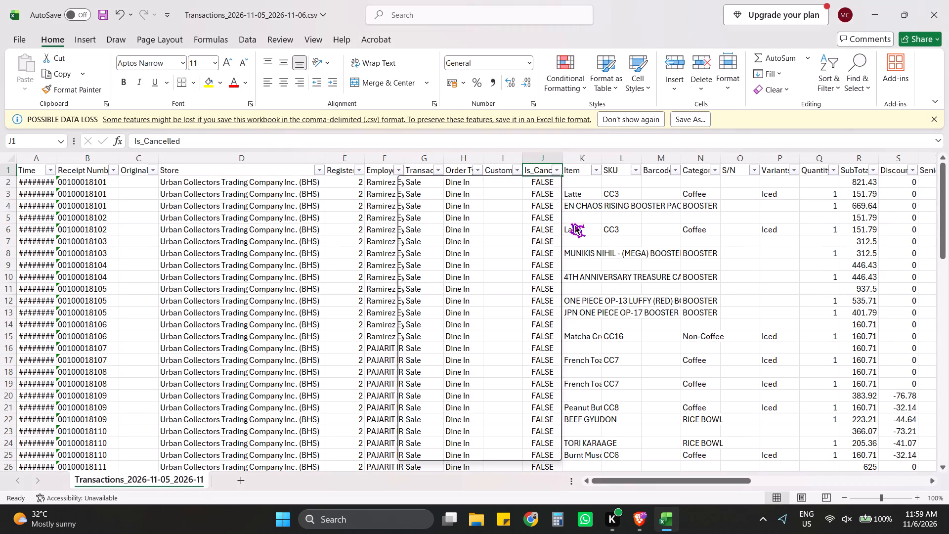
scroll(517, 378, down, 1)
click(546, 442)
click(444, 347)
click(277, 257)
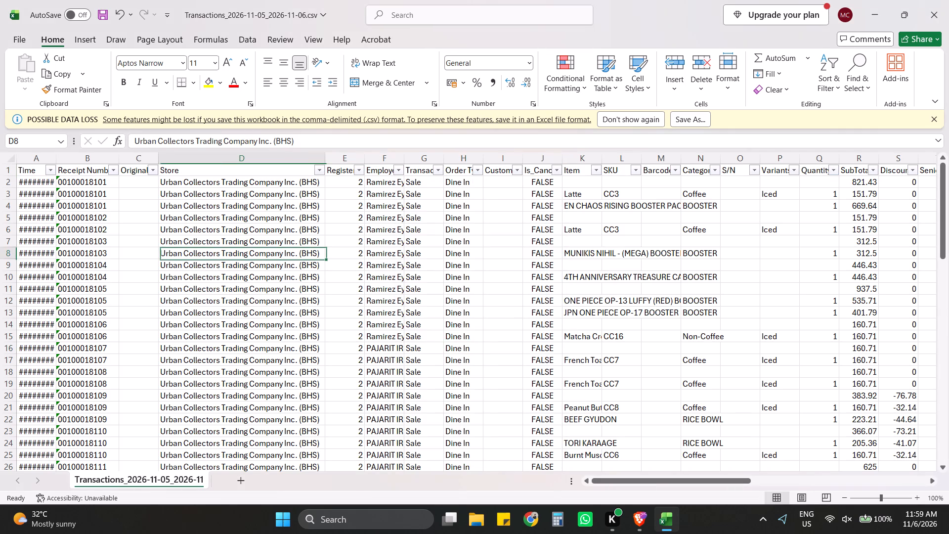
click(4, 185)
click(205, 292)
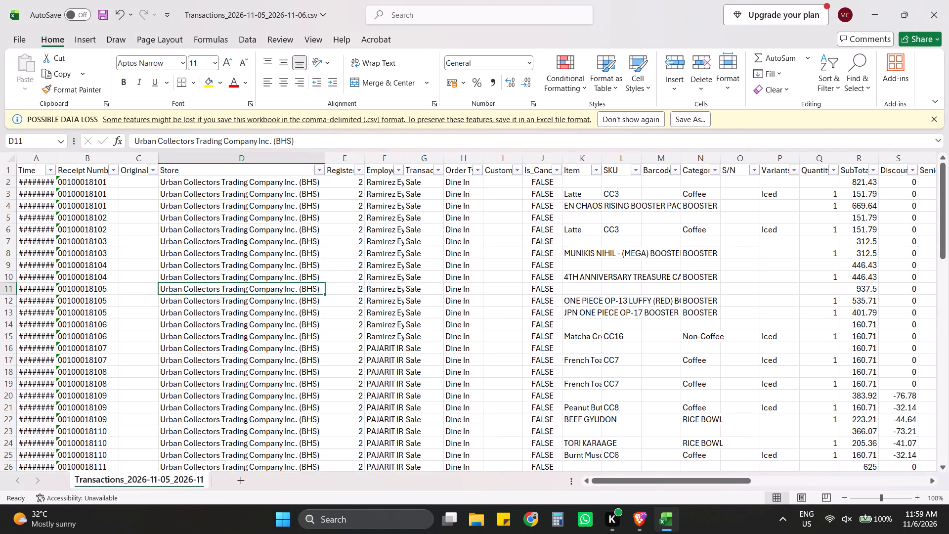
click(557, 170)
click(259, 318)
Delete the columns from Original Sale Receipt Number through Is_Cancelled.
drag(138, 158, 138, 158)
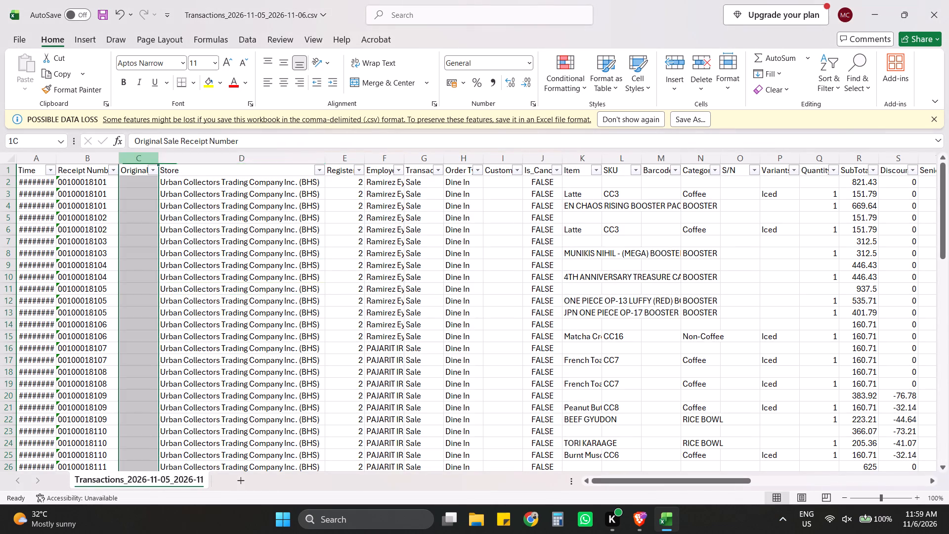
drag(138, 158, 529, 160)
right_click(529, 160)
click(570, 305)
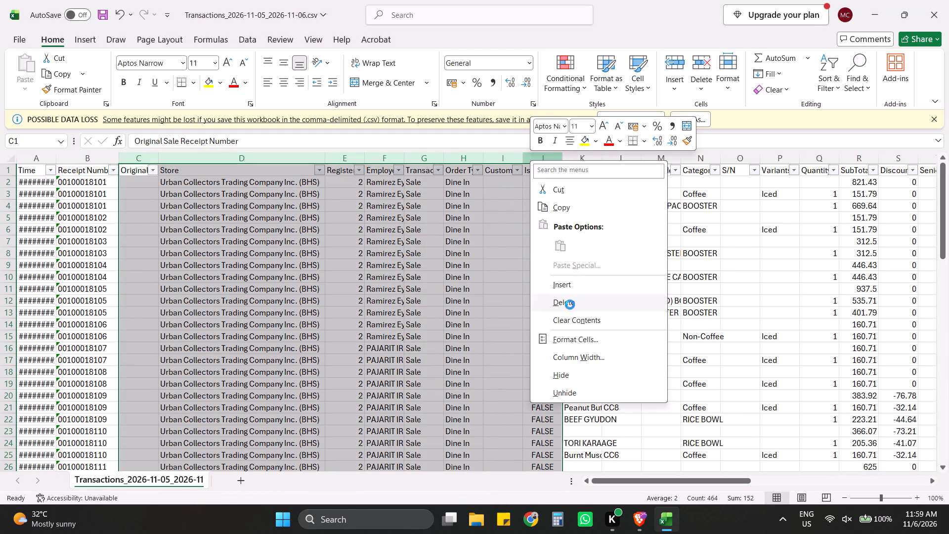
click(304, 297)
Autofit the width of the Item column.
double_click(159, 155)
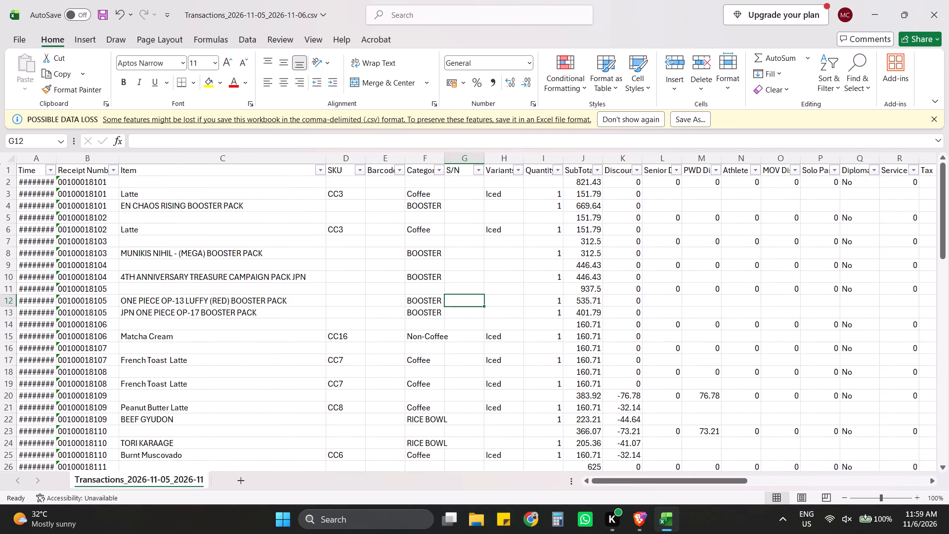
click(330, 265)
Delete the SKU, Barcode, Category, S/N and Variants columns.
drag(344, 157, 495, 155)
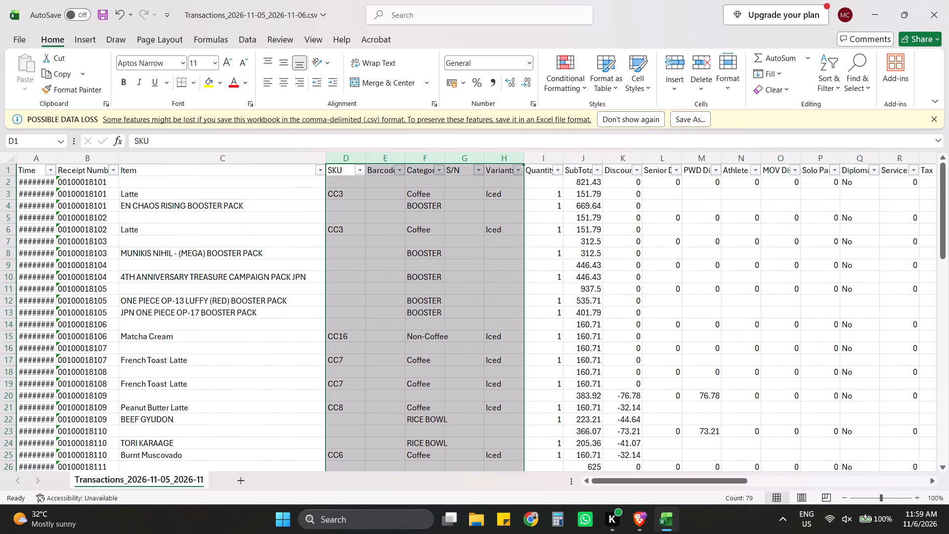
right_click(483, 156)
click(528, 299)
click(387, 297)
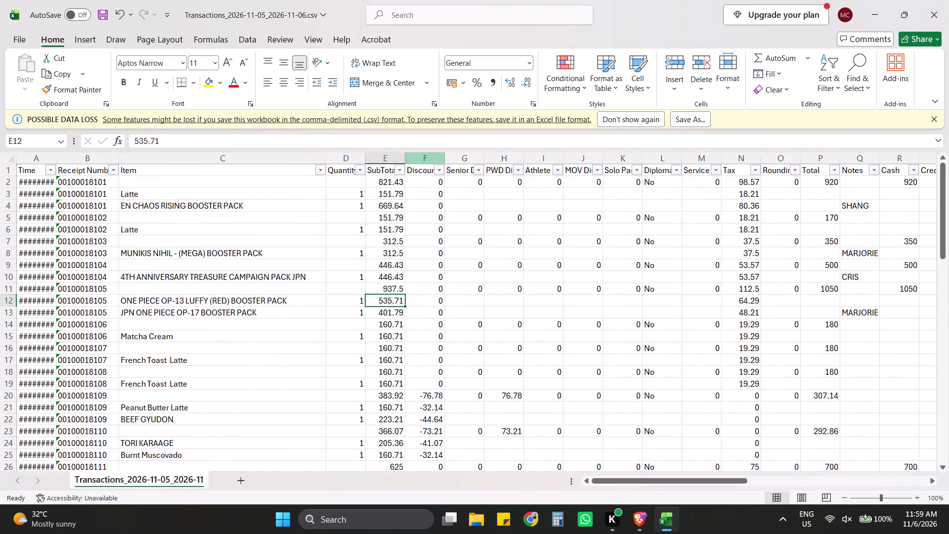
Delete the columns between SubTotal and Tax, from Discount through the Service column.
drag(429, 158, 701, 155)
right_click(673, 157)
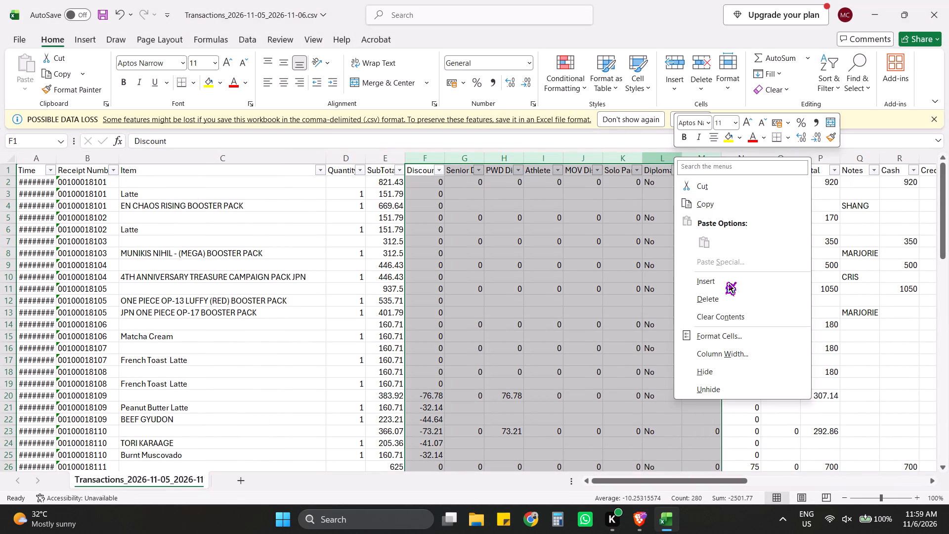
click(725, 295)
click(506, 277)
Delete the Rounding and Total columns between Tax and Notes.
drag(466, 159, 525, 159)
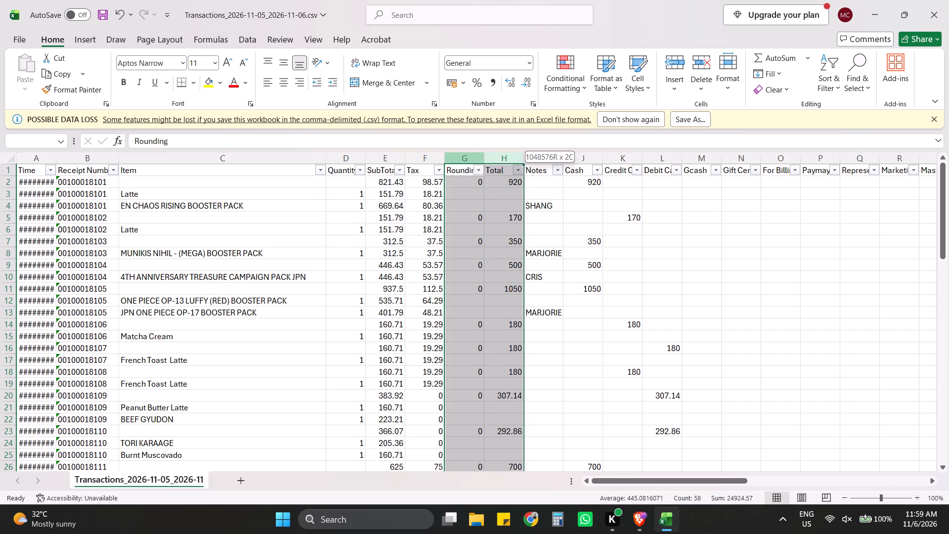
drag(525, 159, 511, 159)
right_click(511, 159)
click(561, 296)
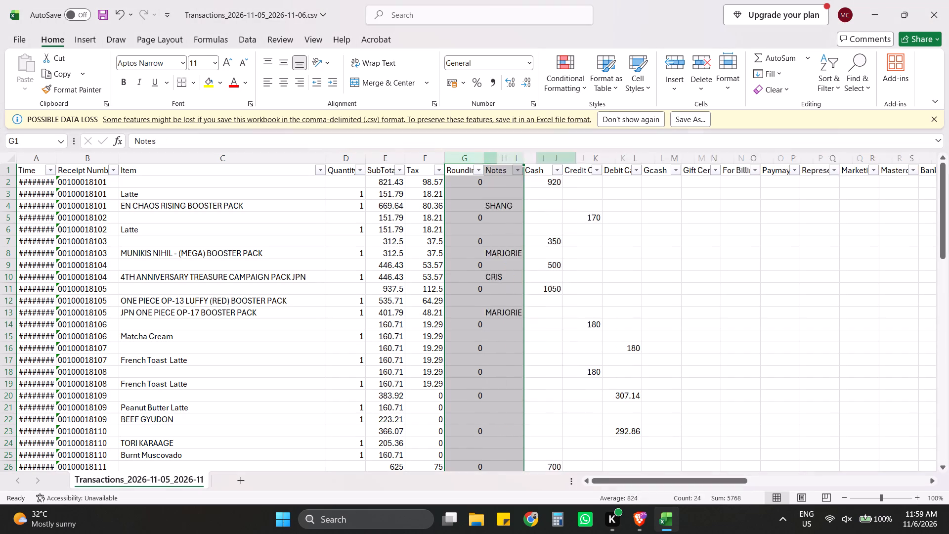
click(545, 293)
Delete all columns after Notes, from Cash through the last payment column.
click(469, 161)
drag(512, 158, 513, 158)
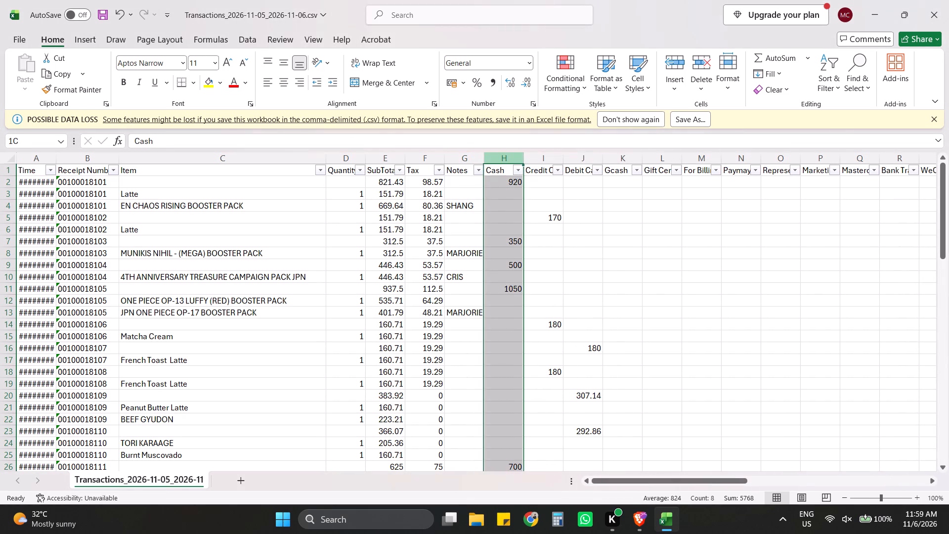
drag(513, 158, 621, 175)
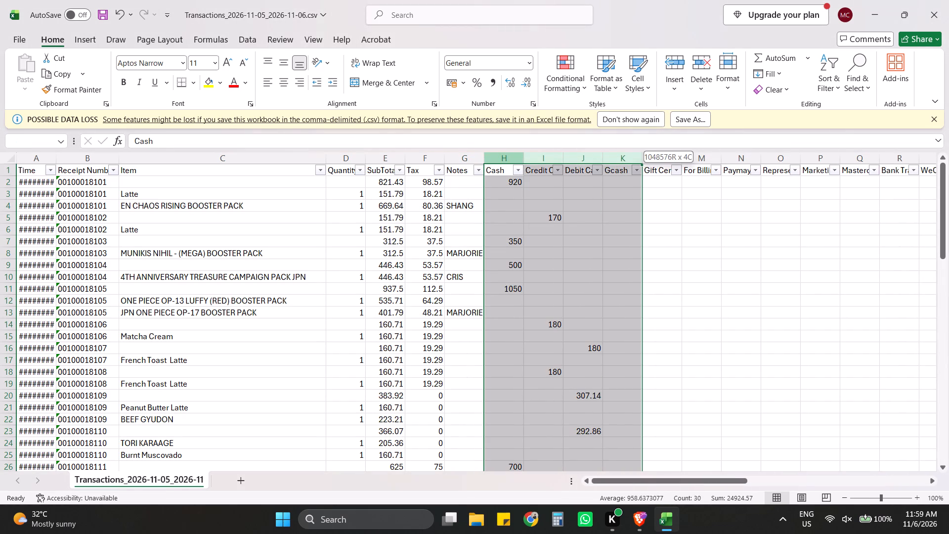
drag(621, 175, 874, 166)
right_click(866, 160)
click(774, 297)
click(392, 302)
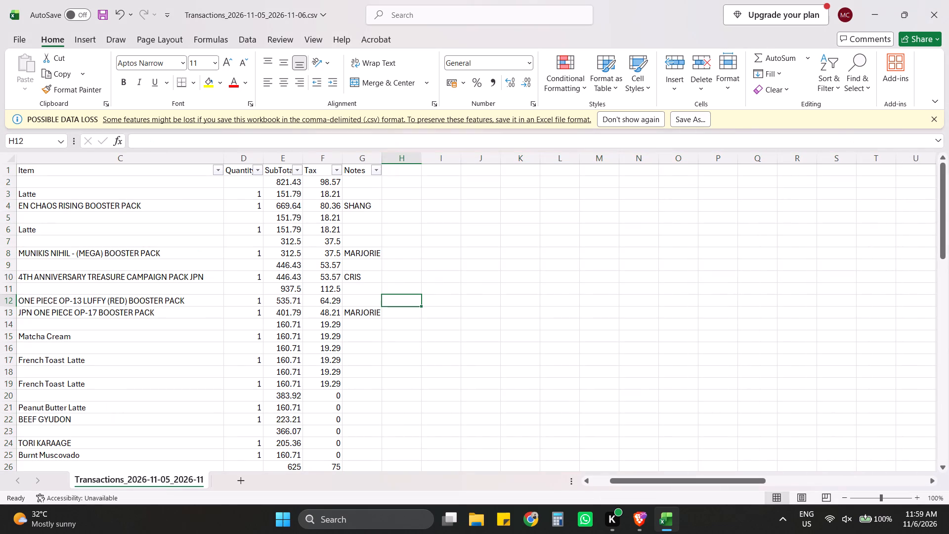
In the Item column's filter, exclude the 4TH ANNIVERSARY TREASURE CAMPAIGN PACK JPN, ABYSS EYE BOOSTER PACK and ASCENDED HEROES BOOSTER PACK items.
click(638, 477)
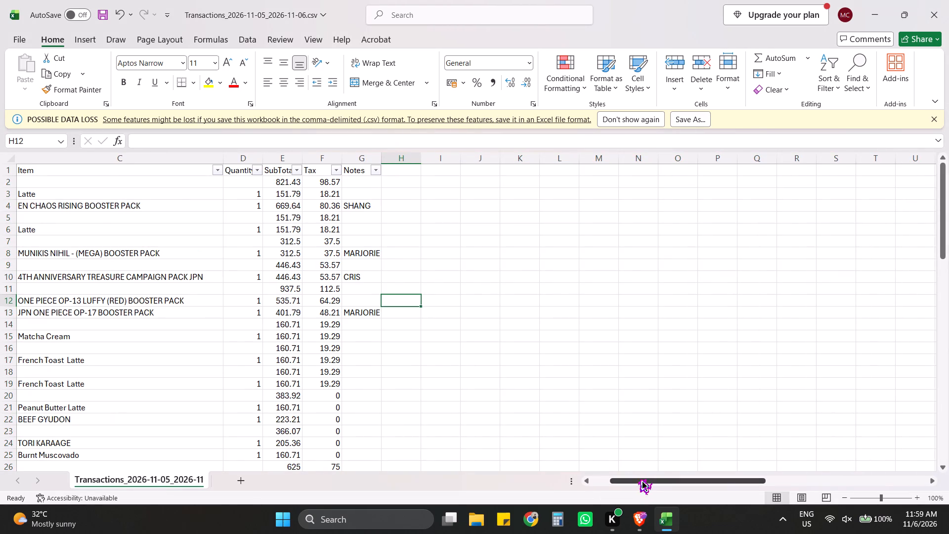
drag(638, 479, 518, 473)
scroll(407, 320, down, 11)
scroll(449, 326, up, 2)
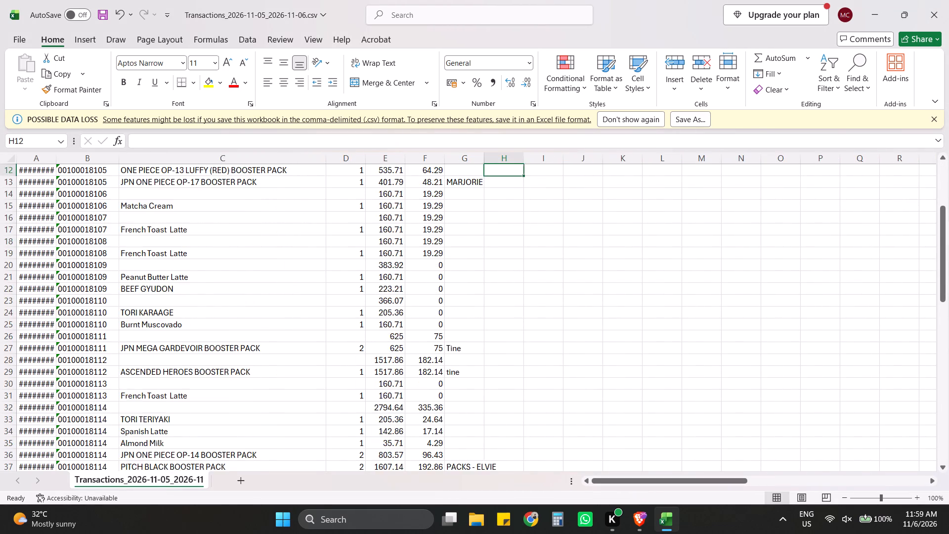
scroll(450, 326, up, 15)
click(320, 173)
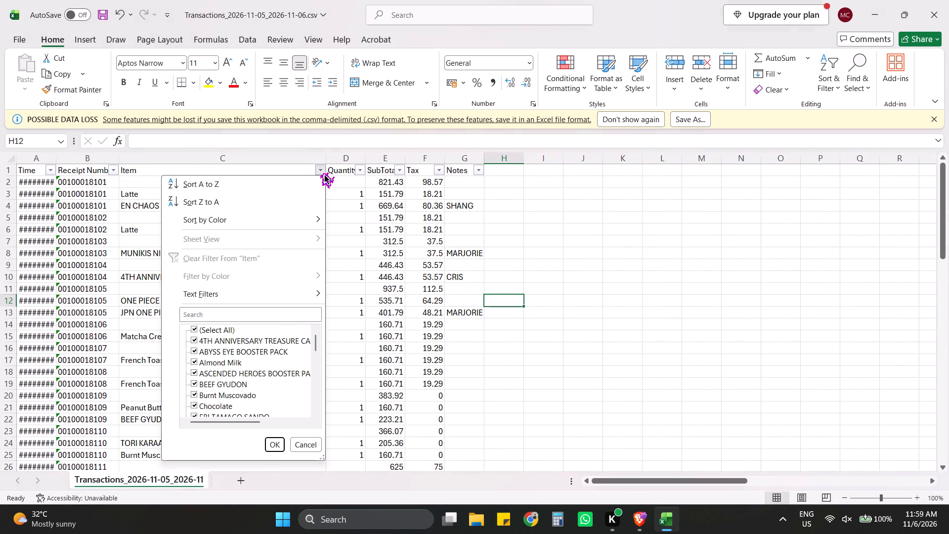
click(217, 343)
click(219, 350)
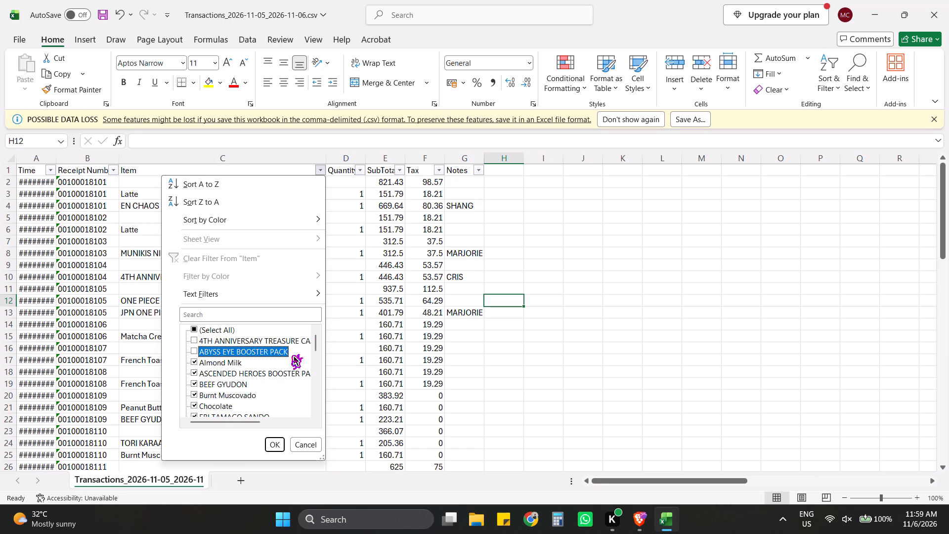
click(267, 372)
scroll(267, 372, down, 1)
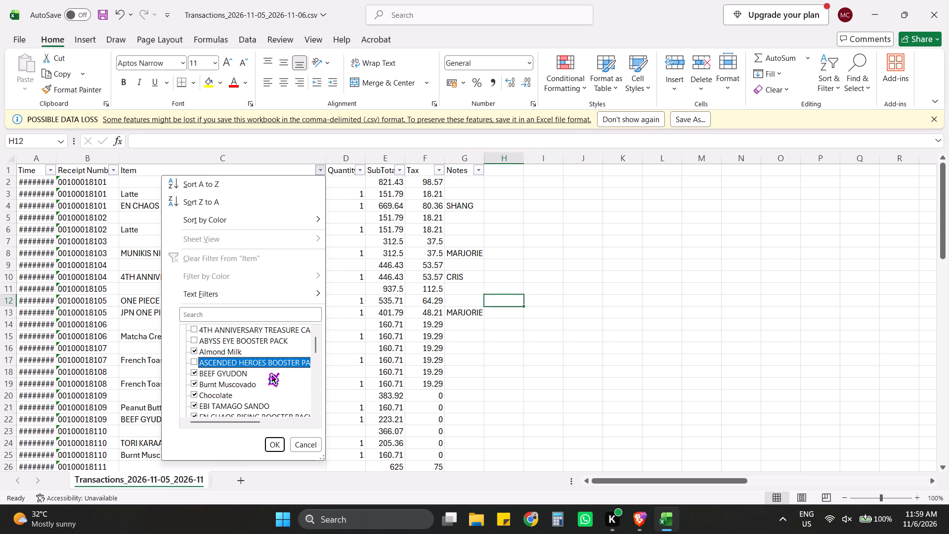
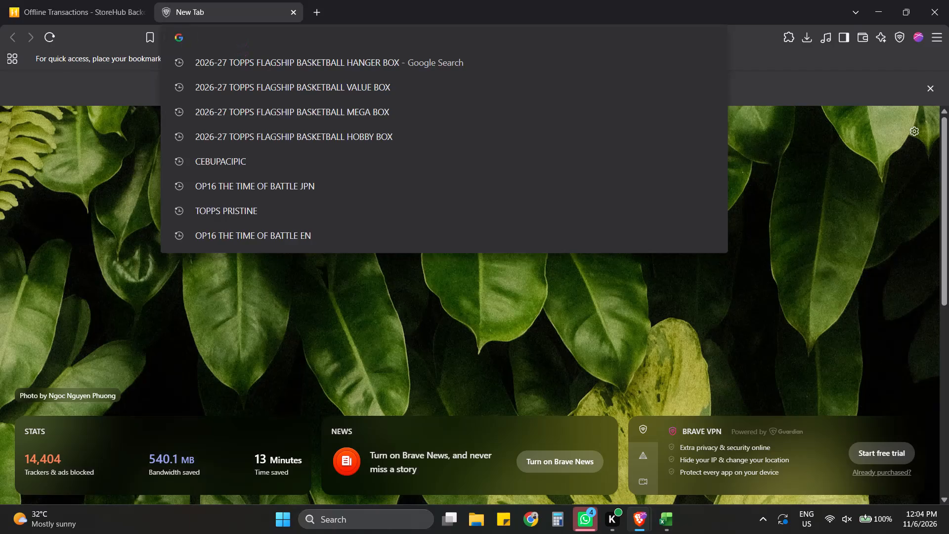
Open the BHS AR TEMPLATE spreadsheet in Google Sheets.
text(r)
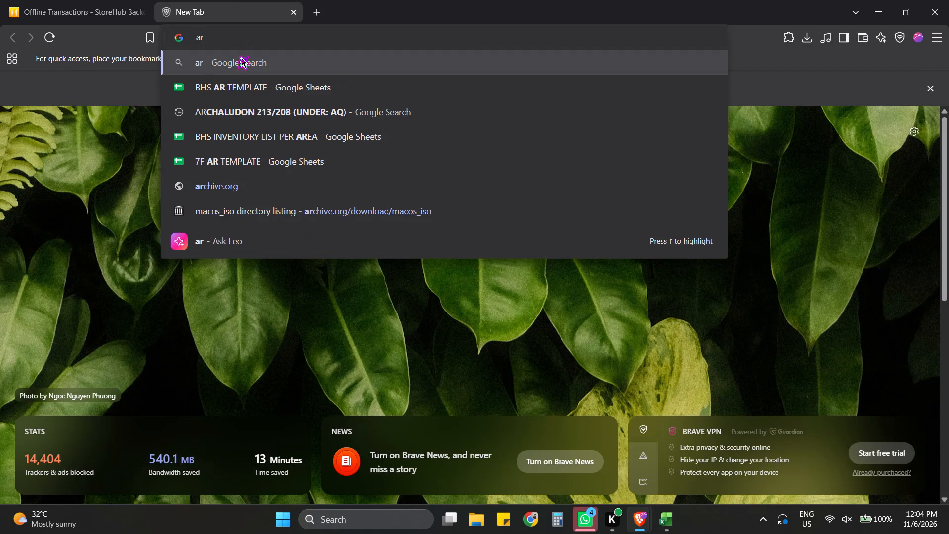
click(241, 86)
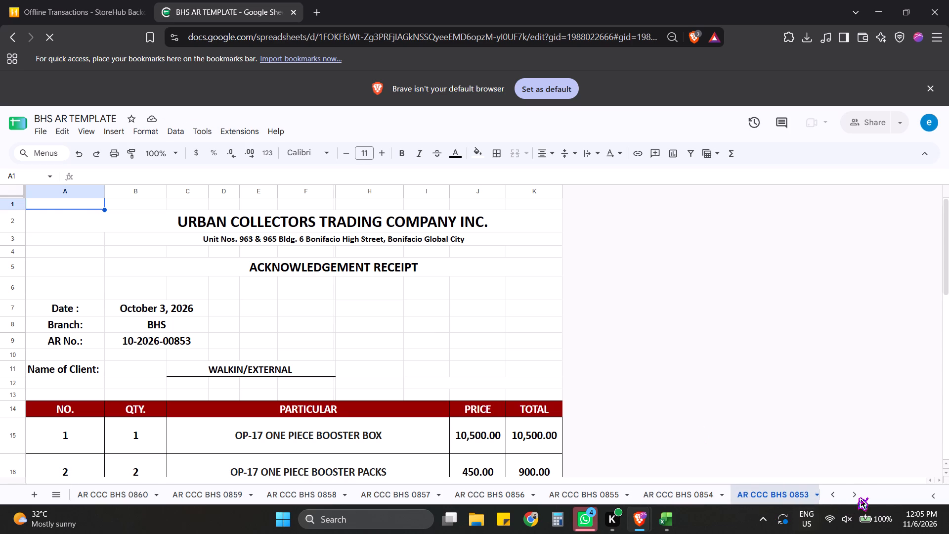
Look through the acknowledgement receipt sheets from AR CCC BHS 0853 onward, opening AR CCC BHS 0958 and 0959.
triple_click(825, 496)
triple_click(828, 496)
triple_click(830, 495)
triple_click(830, 495)
triple_click(830, 495)
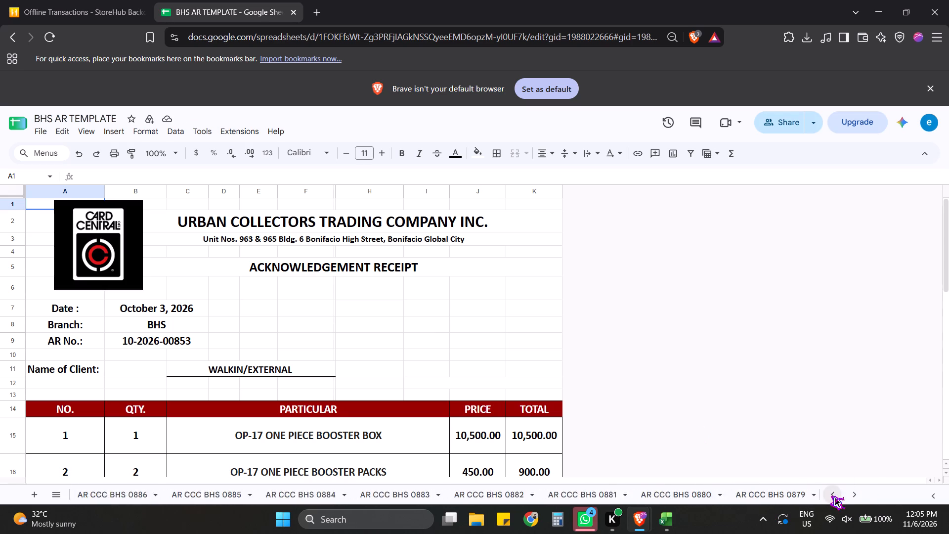
triple_click(830, 495)
triple_click(830, 495)
triple_click(830, 495)
triple_click(830, 495)
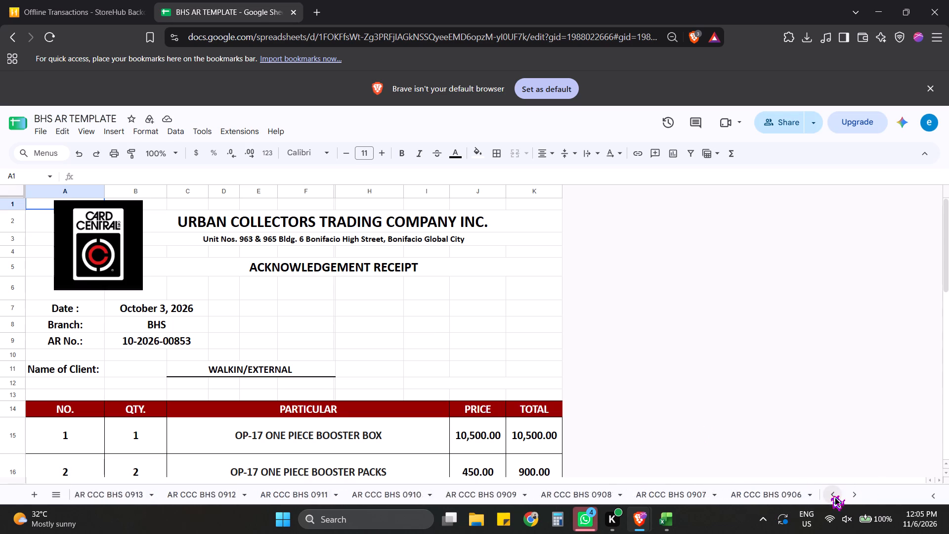
triple_click(830, 495)
triple_click(830, 495)
triple_click(830, 495)
triple_click(830, 495)
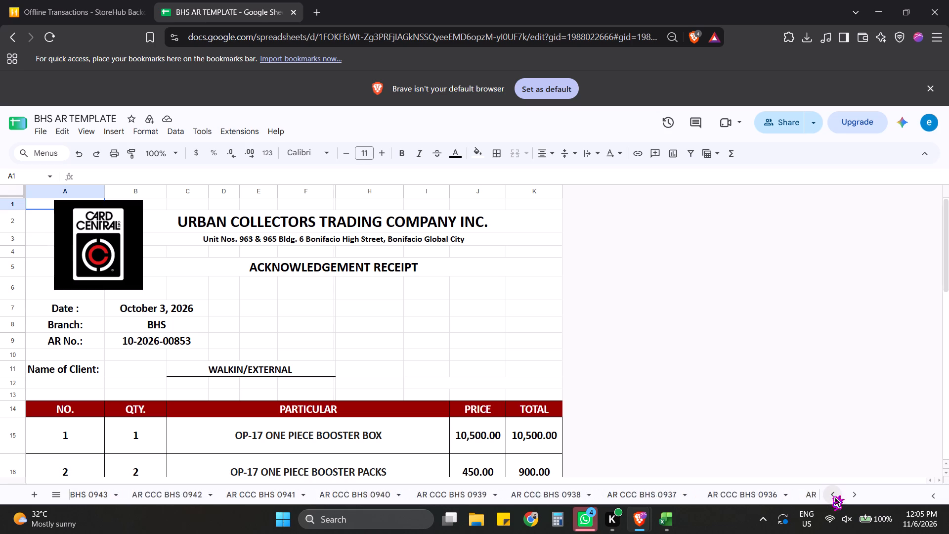
triple_click(830, 495)
triple_click(830, 495)
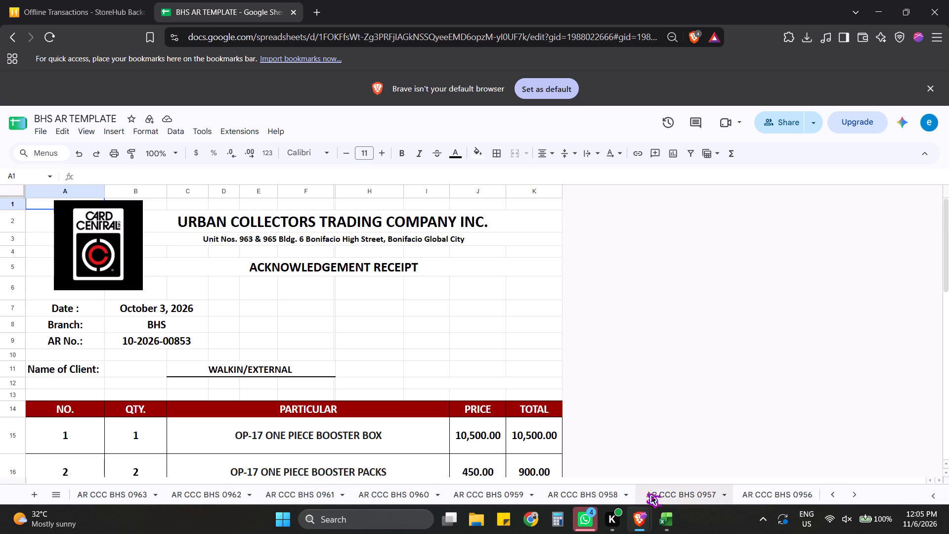
click(590, 491)
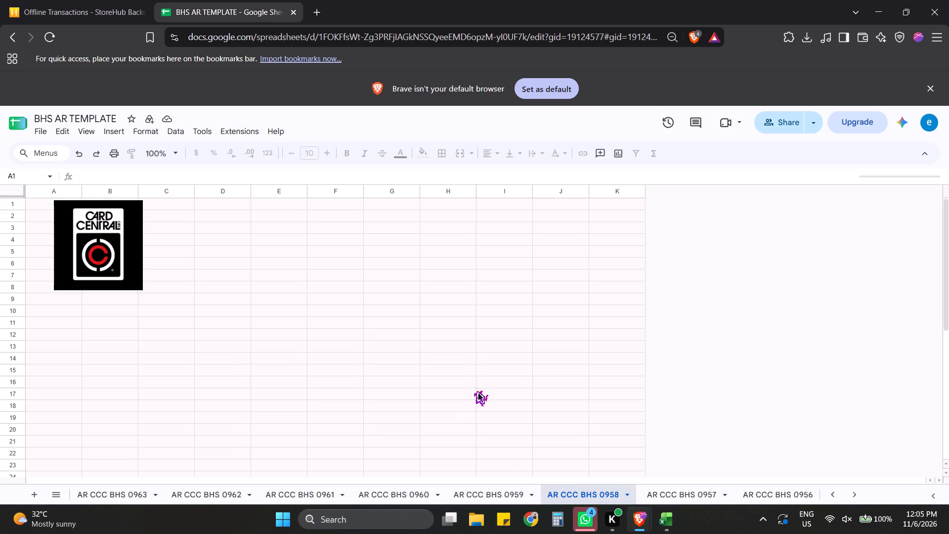
scroll(465, 393, up, 5)
scroll(462, 392, down, 4)
scroll(573, 448, up, 6)
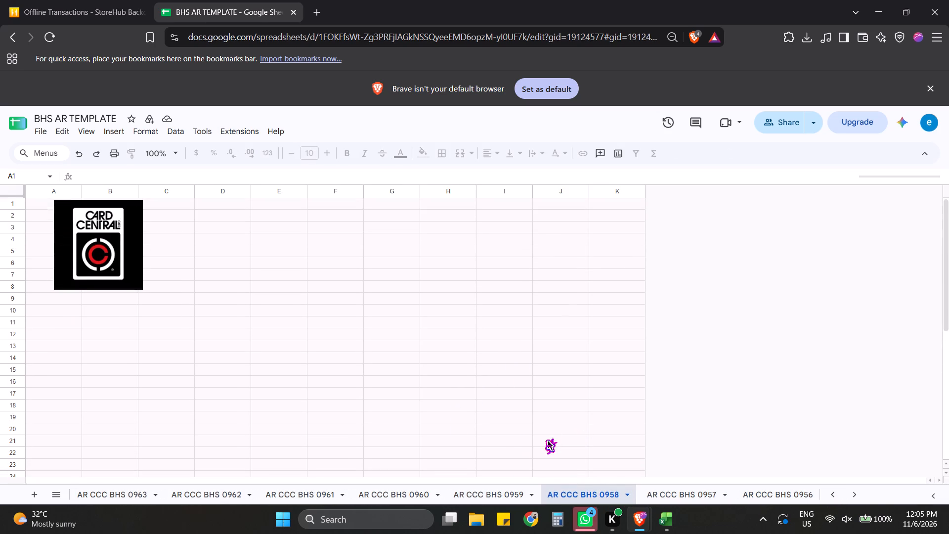
scroll(543, 439, up, 3)
click(502, 494)
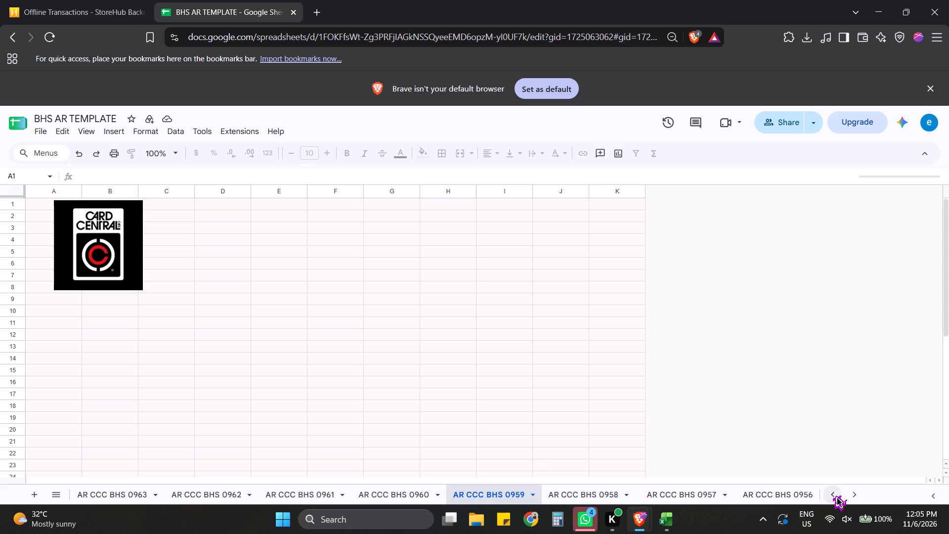
Go to the newest acknowledgement receipt sheets and check the date on AR CCC BHS 1027.
triple_click(832, 495)
triple_click(832, 495)
triple_click(832, 495)
triple_click(832, 495)
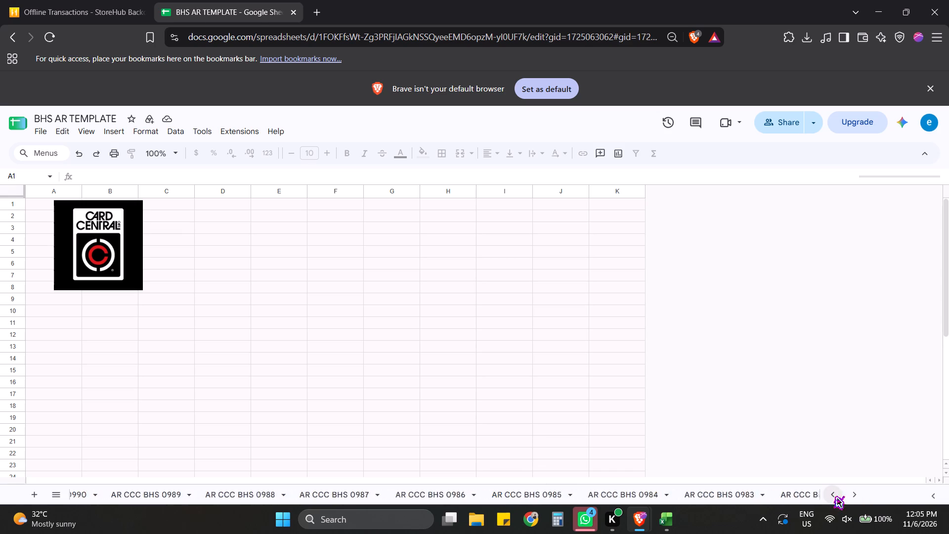
triple_click(832, 495)
triple_click(832, 495)
triple_click(832, 495)
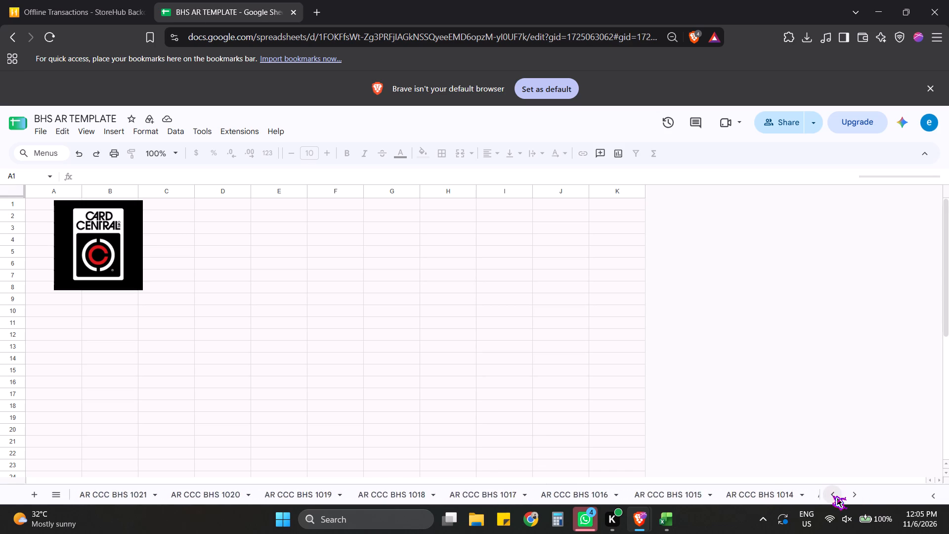
triple_click(832, 495)
triple_click(832, 495)
double_click(832, 495)
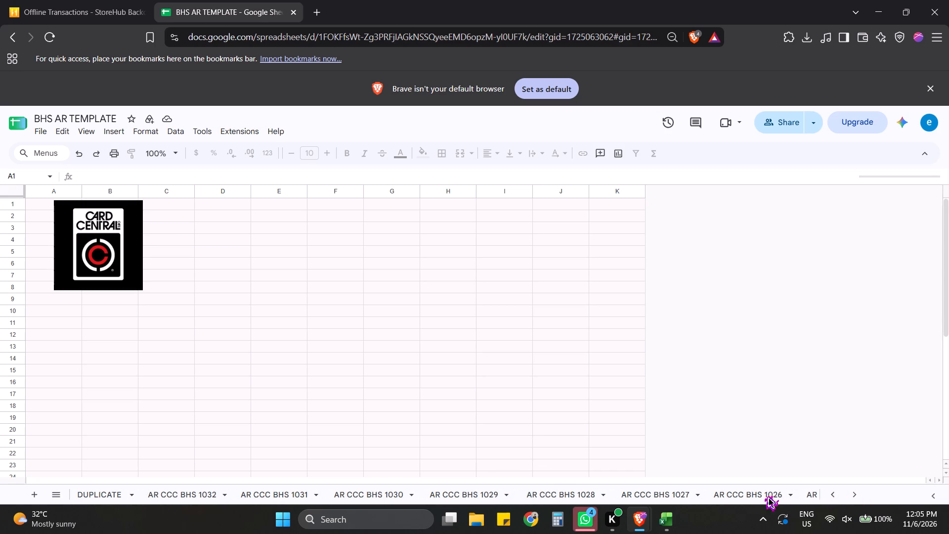
click(741, 496)
click(675, 498)
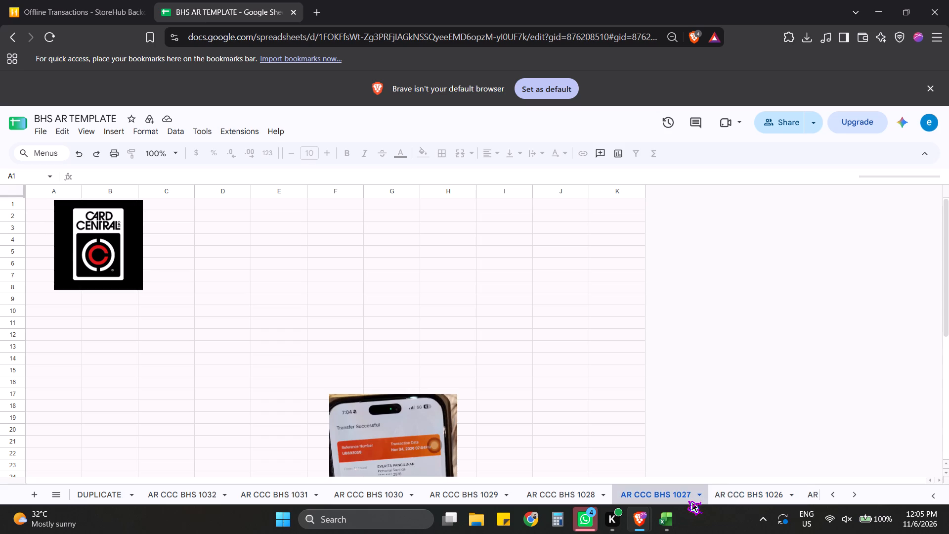
scroll(604, 433, up, 8)
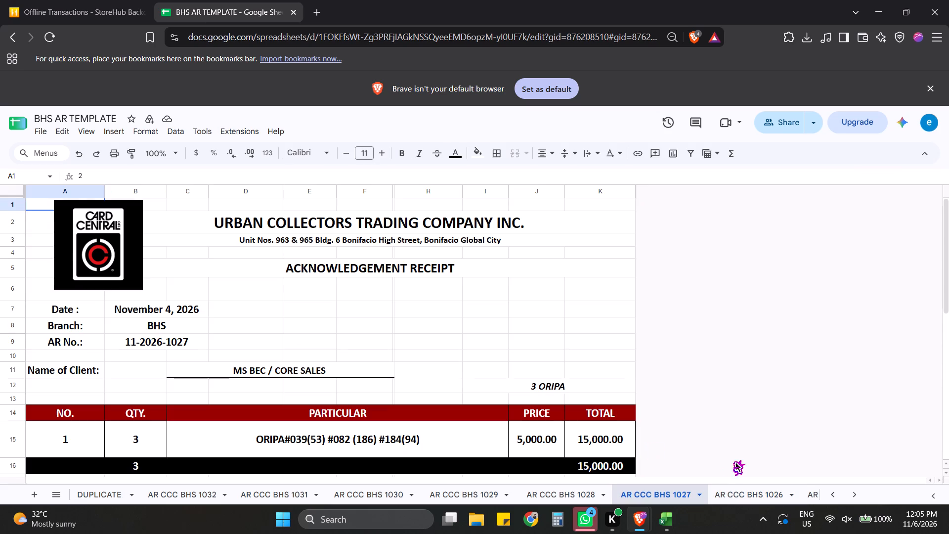
Compare receipts AR CCC BHS 1028, 1029 and 1030 to identify the first one dated November 5, 2026.
click(570, 488)
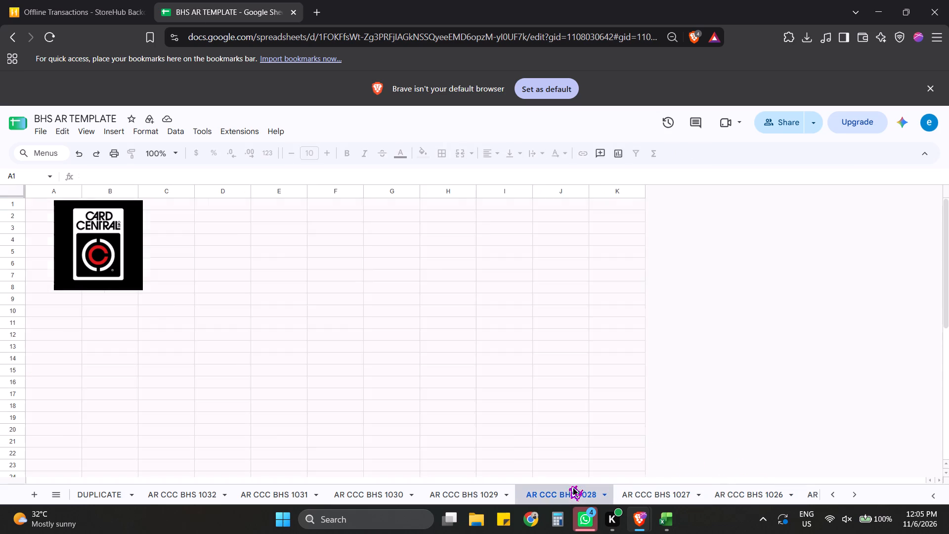
click(467, 489)
click(355, 491)
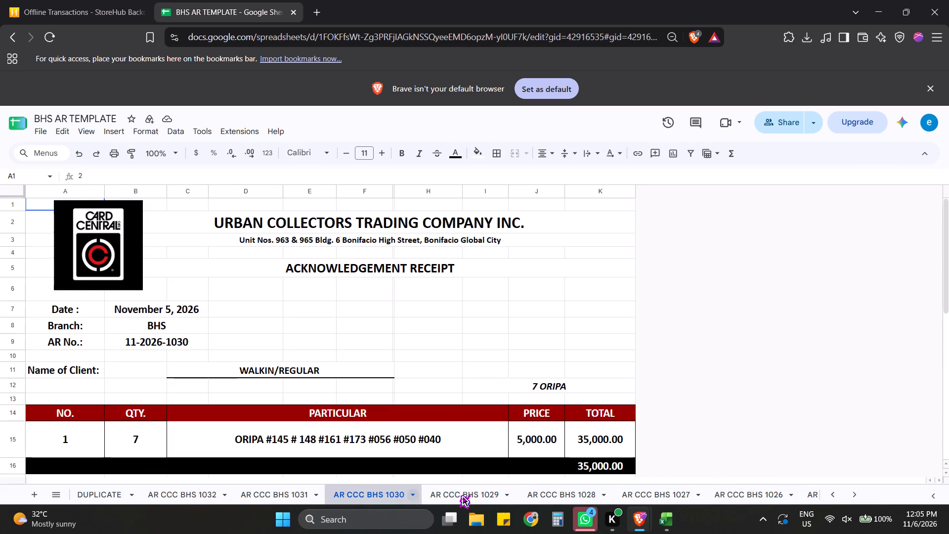
click(458, 494)
scroll(494, 365, down, 5)
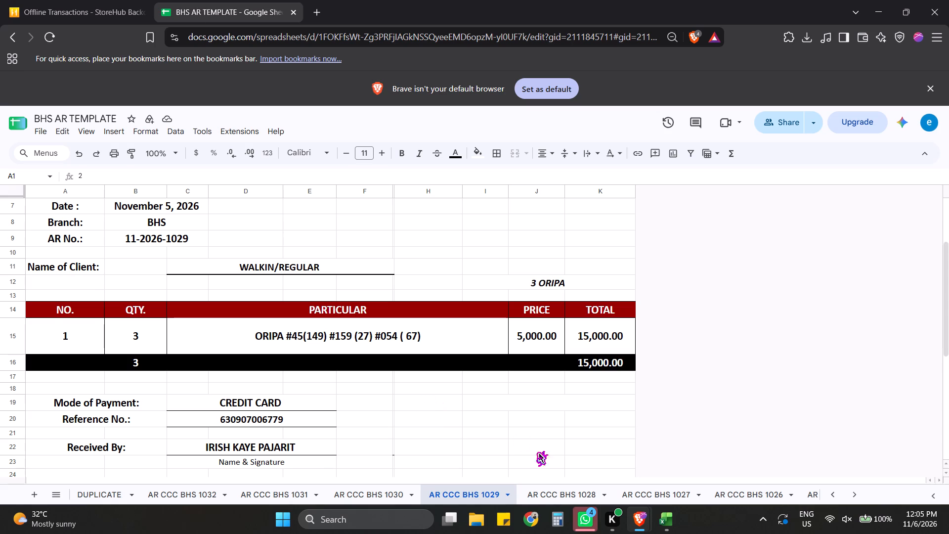
click(549, 490)
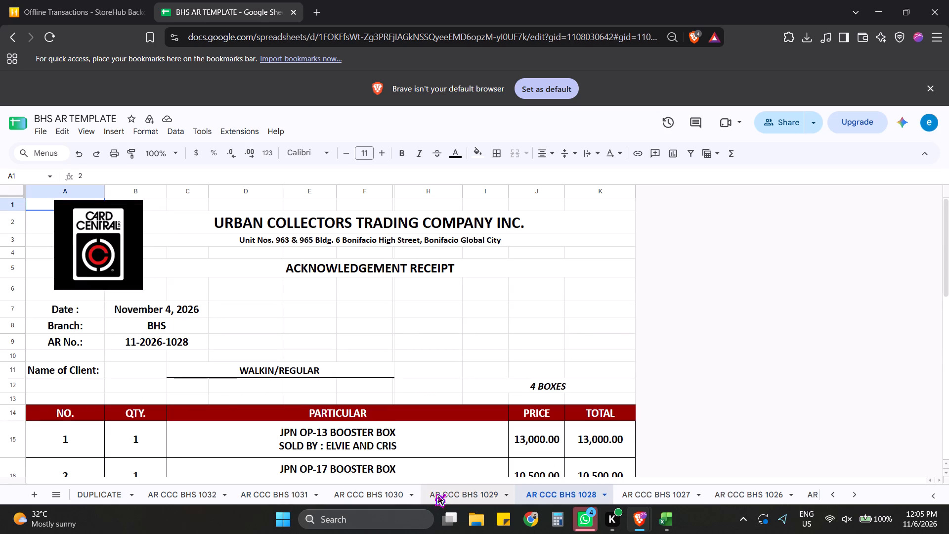
click(433, 493)
click(539, 496)
click(474, 498)
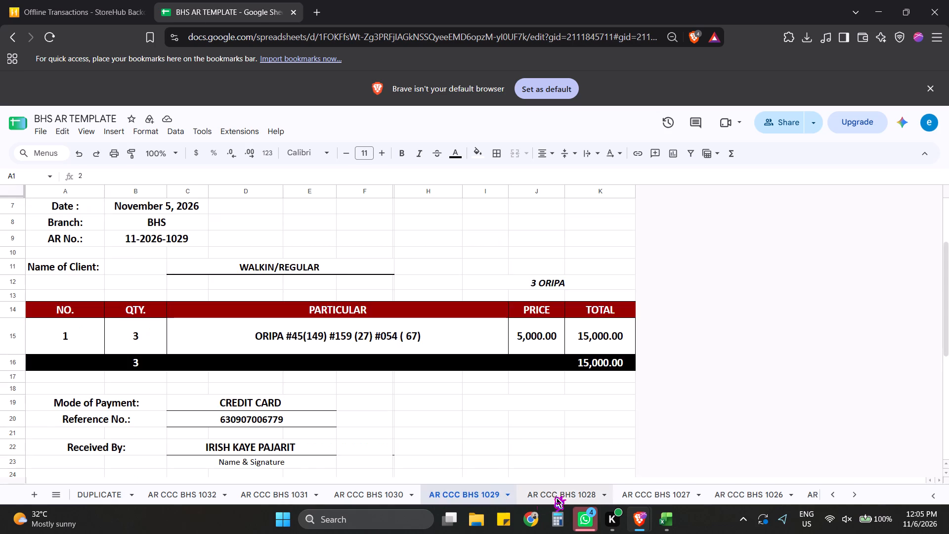
click(552, 496)
click(493, 496)
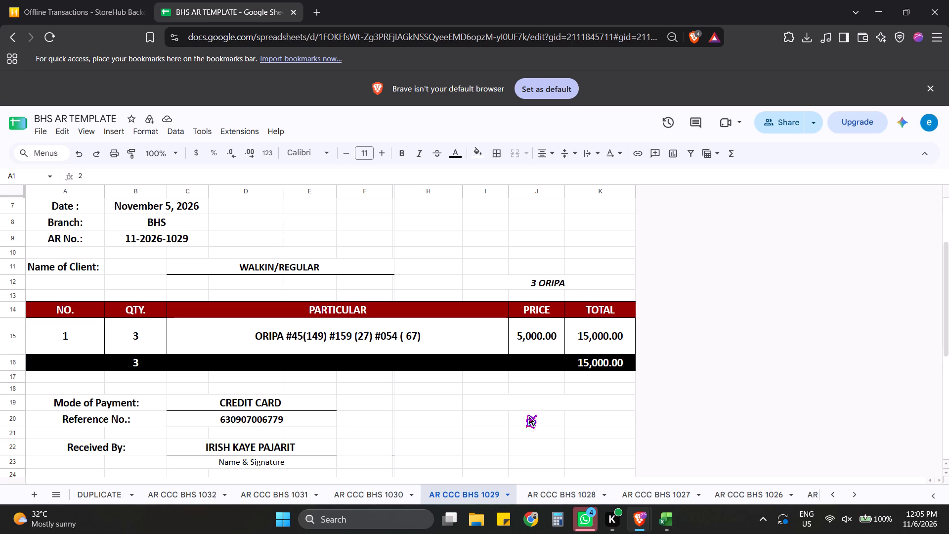
Copy the ORIPA particular from AR CCC BHS 1029 as values into ITEM cell C16841 of BHS_DETAILED DAILY SALES_NOVEMBER 2026.
click(383, 333)
key(ctrl+c)
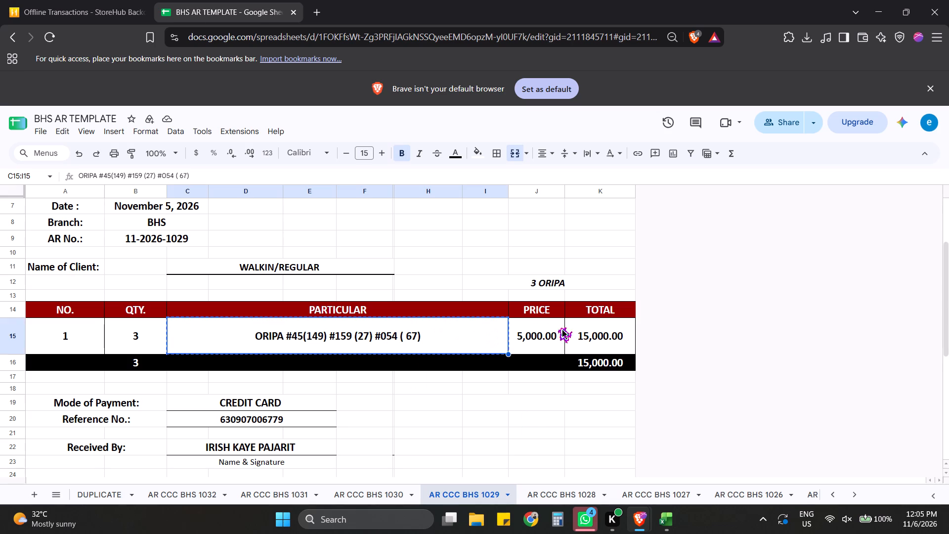
key(alt+Tab)
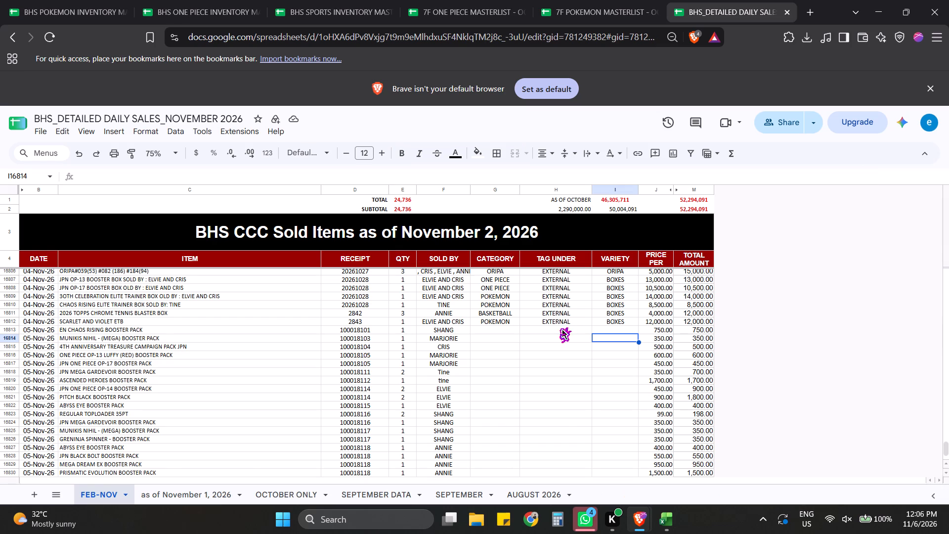
scroll(510, 364, down, 13)
scroll(520, 361, up, 5)
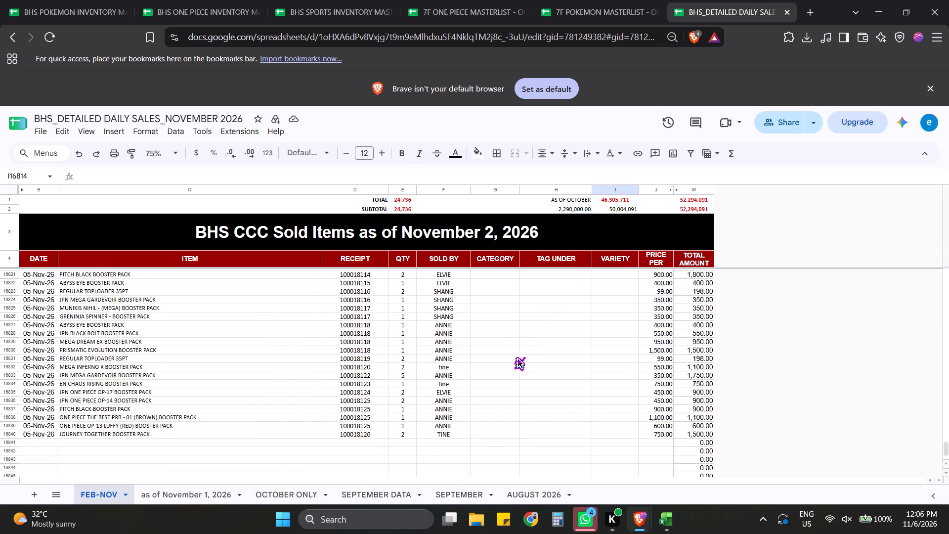
scroll(538, 335, up, 6)
click(505, 299)
click(578, 308)
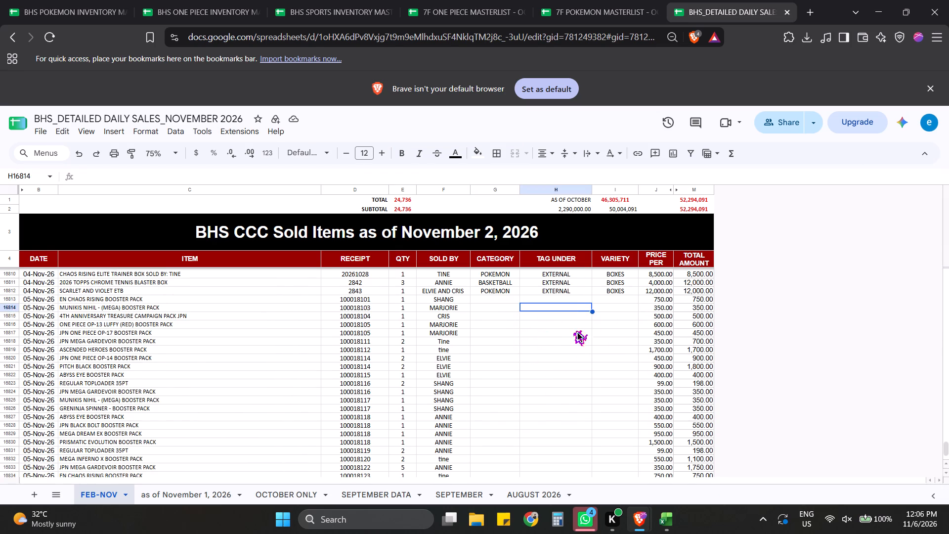
scroll(544, 377, down, 5)
scroll(173, 443, down, 2)
click(164, 426)
key(ctrl+shift+v)
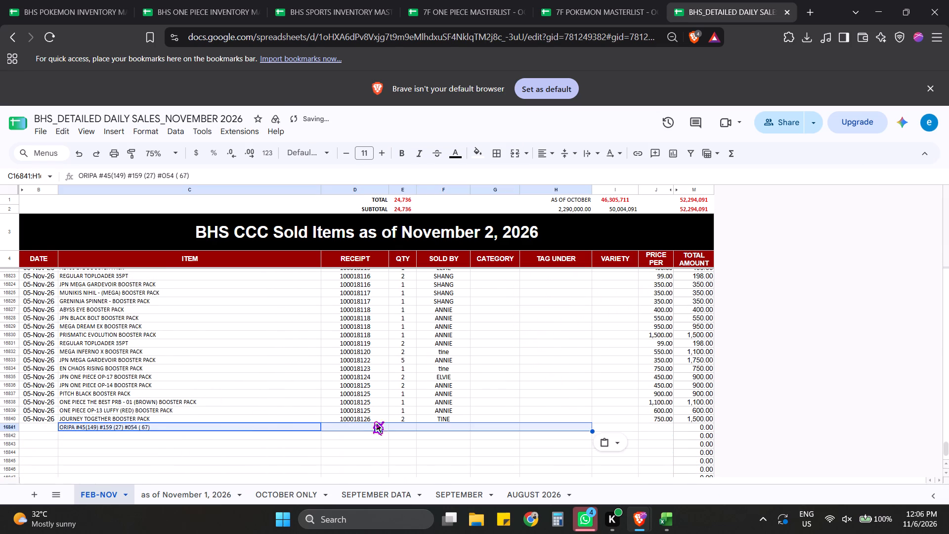
Copy the 5,000.00 unit price from AR CCC BHS 1029 as a value into the new ORIPA row's PRICE PER cell.
click(372, 433)
key(alt+Tab)
click(523, 332)
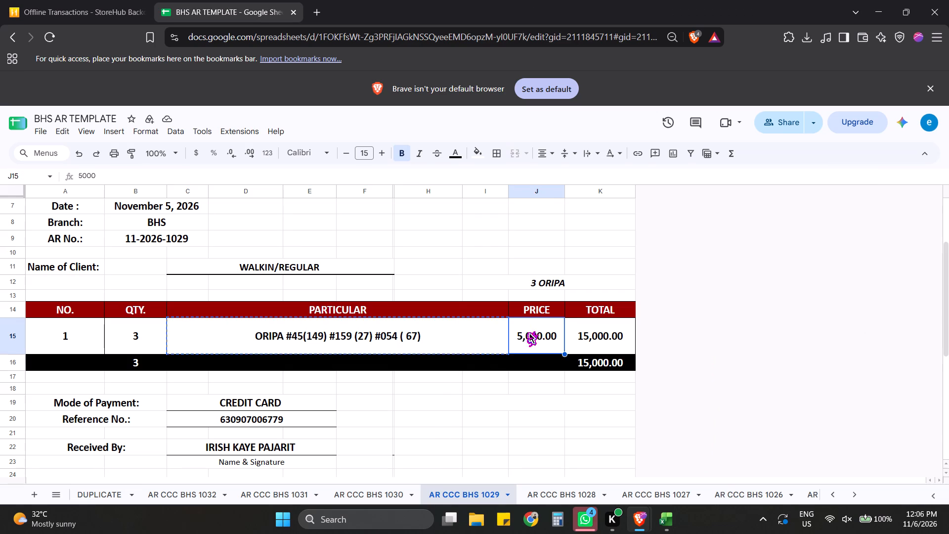
key(ctrl+c)
key(alt+Tab)
click(659, 429)
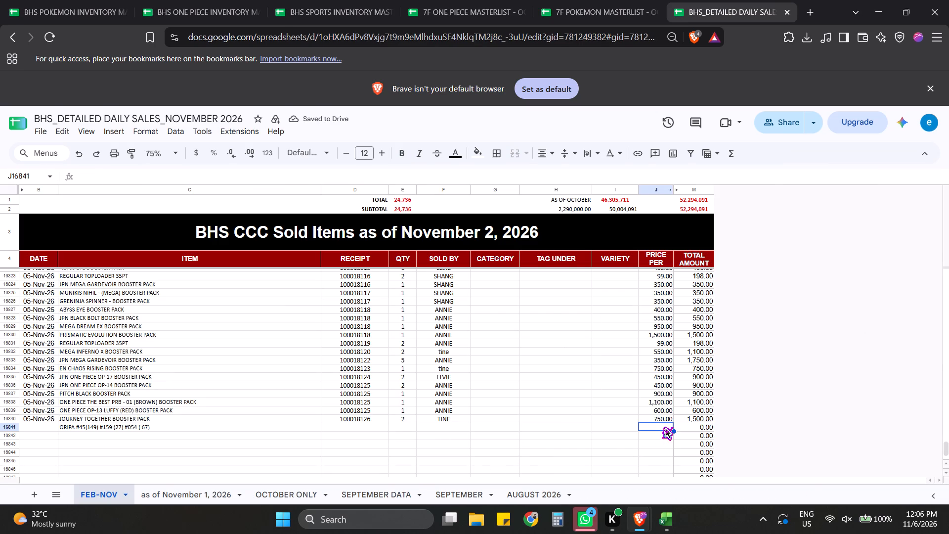
key(ctrl+shift+v)
Copy the quantity 3 from AR CCC BHS 1029 as a value into the new ORIPA row's QTY cell.
click(431, 441)
click(341, 431)
key(alt+Tab)
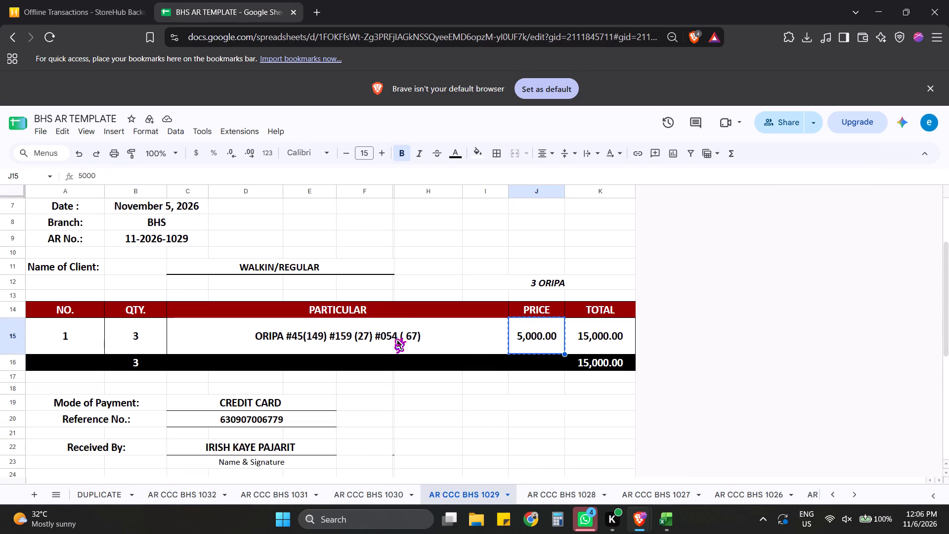
scroll(495, 359, down, 6)
scroll(385, 343, down, 5)
scroll(362, 341, up, 6)
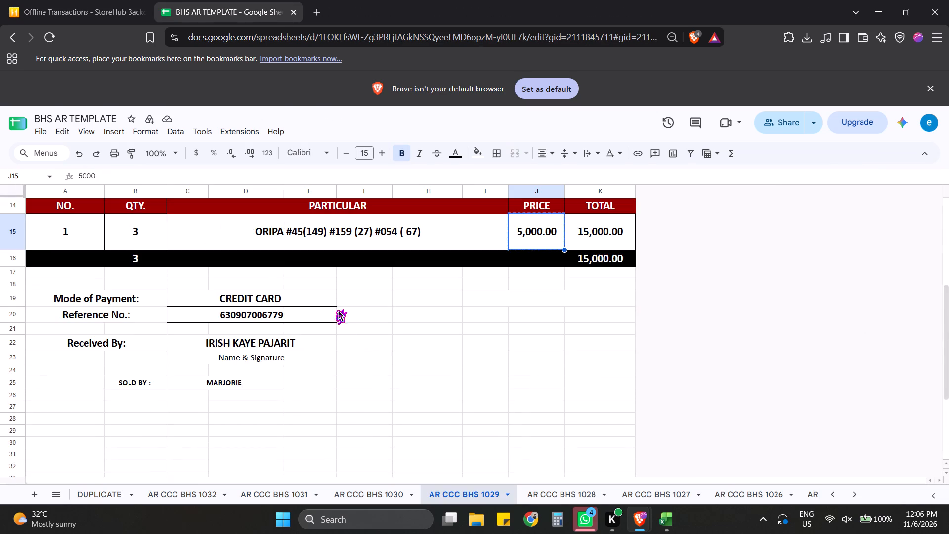
scroll(329, 304, up, 3)
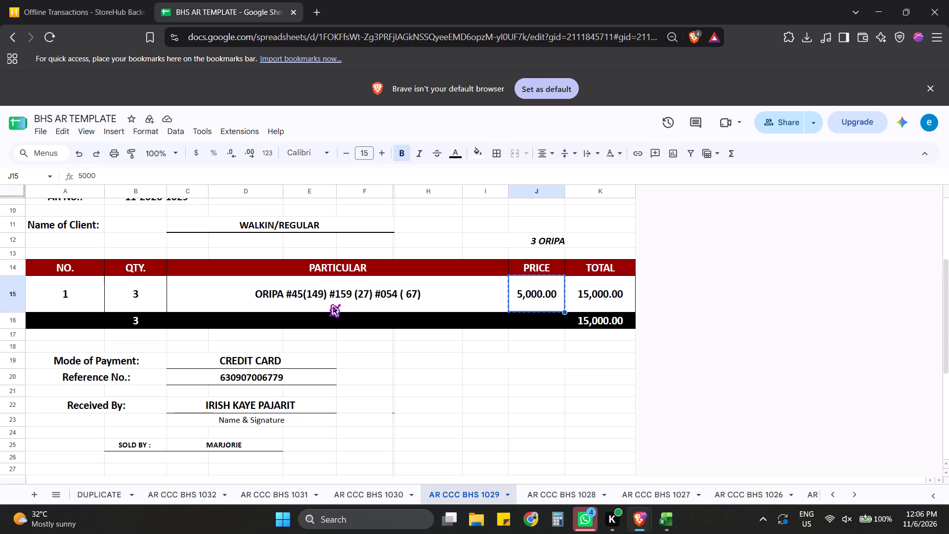
click(150, 280)
key(ctrl+c)
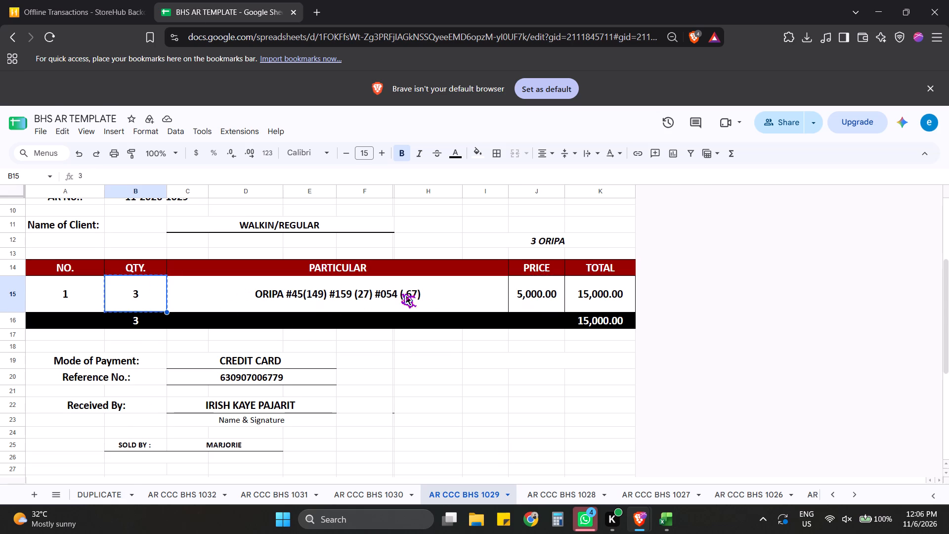
key(alt+Tab)
click(408, 429)
key(ctrl+shift+v)
click(504, 420)
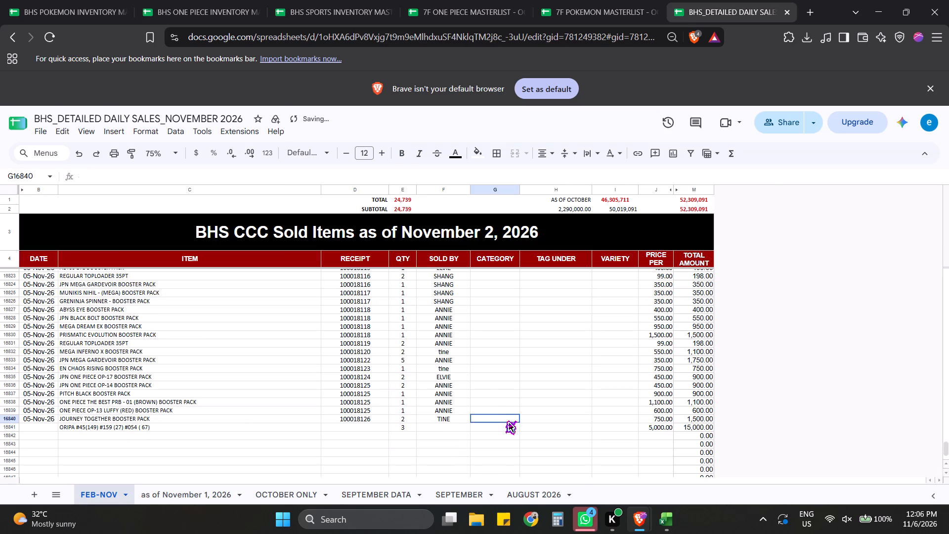
Enter receipt number 20261029 for the new ORIPA row in the daily sales sheet, based on the AR number.
click(364, 428)
key(alt+Tab)
scroll(283, 337, up, 5)
scroll(284, 336, down, 4)
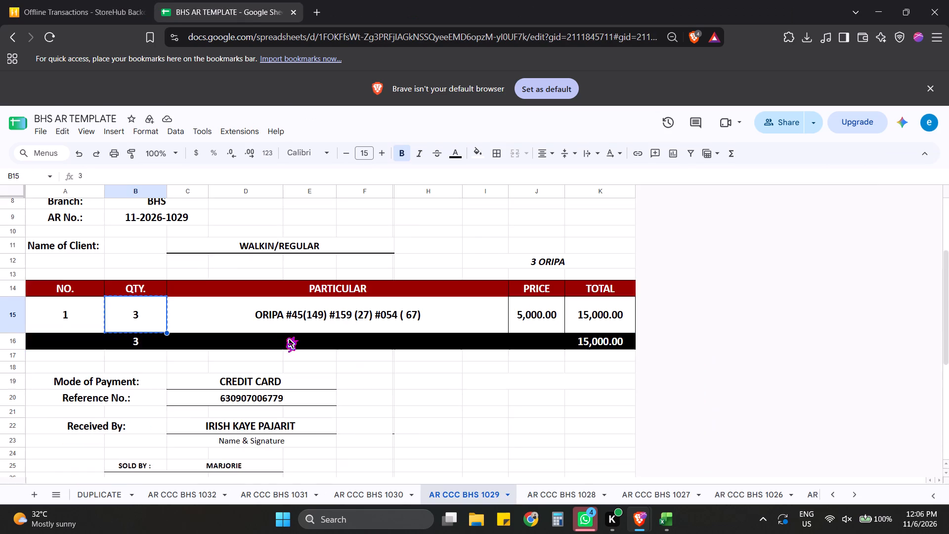
scroll(285, 339, up, 1)
scroll(285, 340, down, 2)
key(alt+Tab)
text(2026)
key(alt+Tab)
scroll(400, 377, up, 2)
scroll(400, 377, down, 2)
key(alt+Tab)
text(102)
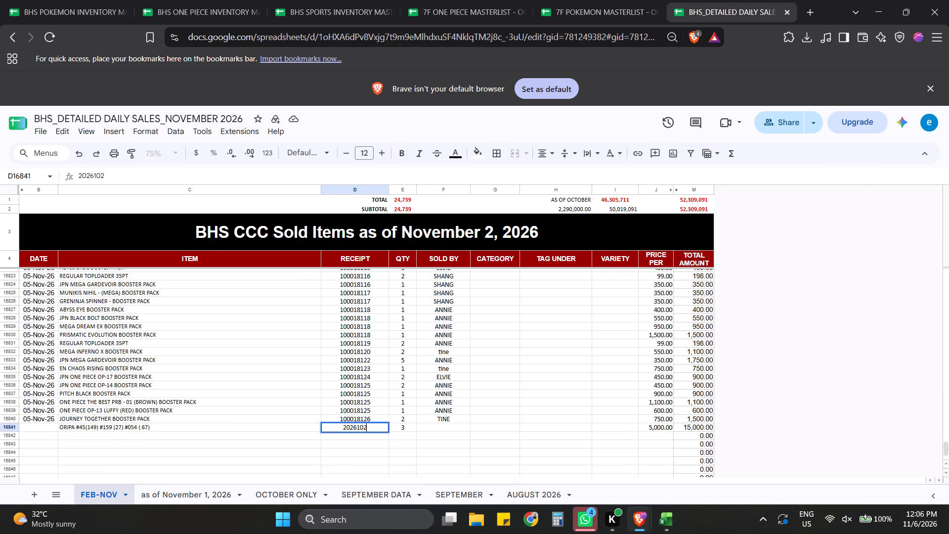
key(9)
key(Return)
Copy the SOLD BY name MARJORIE from AR CCC BHS 1029 as a value into SOLD BY cell F16841 of the daily sales sheet.
key(alt+Tab)
scroll(304, 361, down, 3)
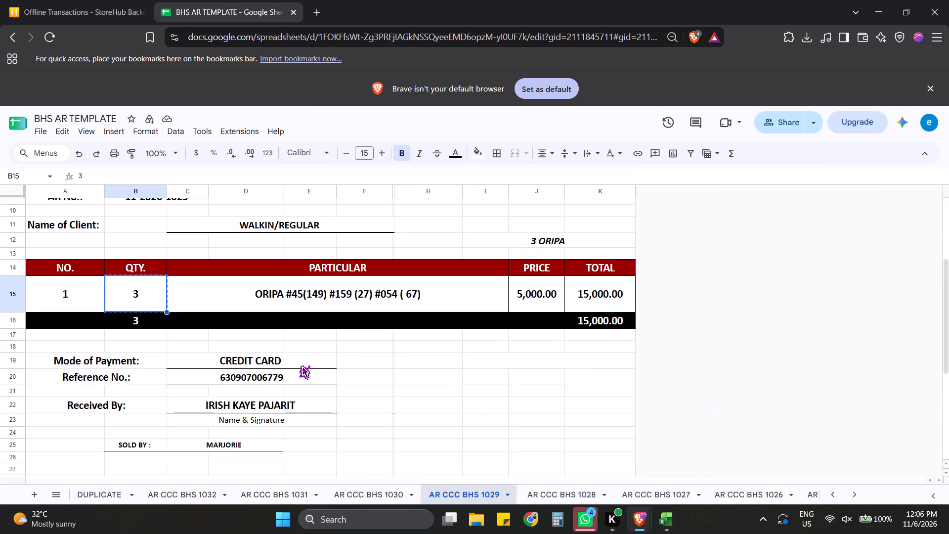
scroll(298, 365, down, 3)
click(227, 320)
key(ctrl+c)
key(alt+Tab)
click(456, 437)
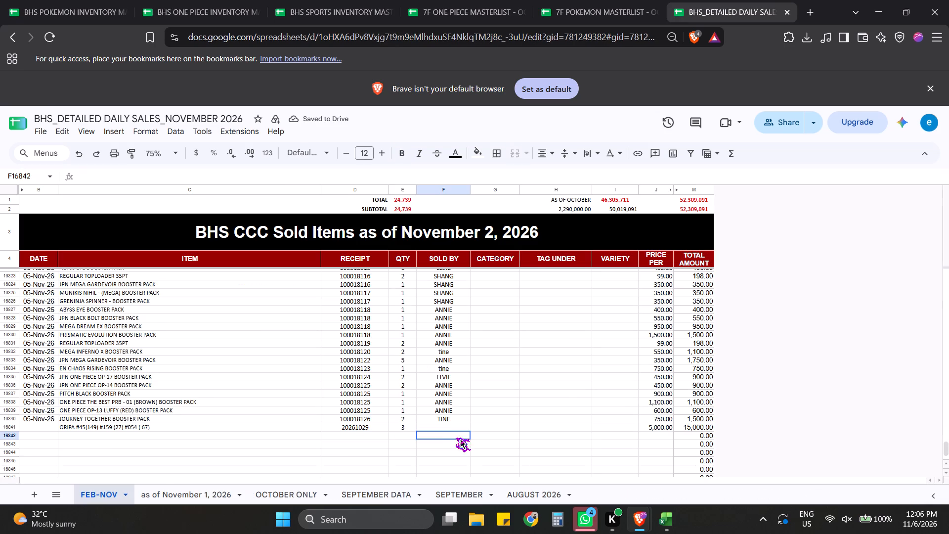
click(437, 426)
key(ctrl+shift+v)
ctrl+shift+click(365, 459)
Copy the particular ORIPA #145 # 148 #161 #173 #056 #050 #040 from AR CCC BHS 1030 as a value into ITEM cell C16842.
click(202, 437)
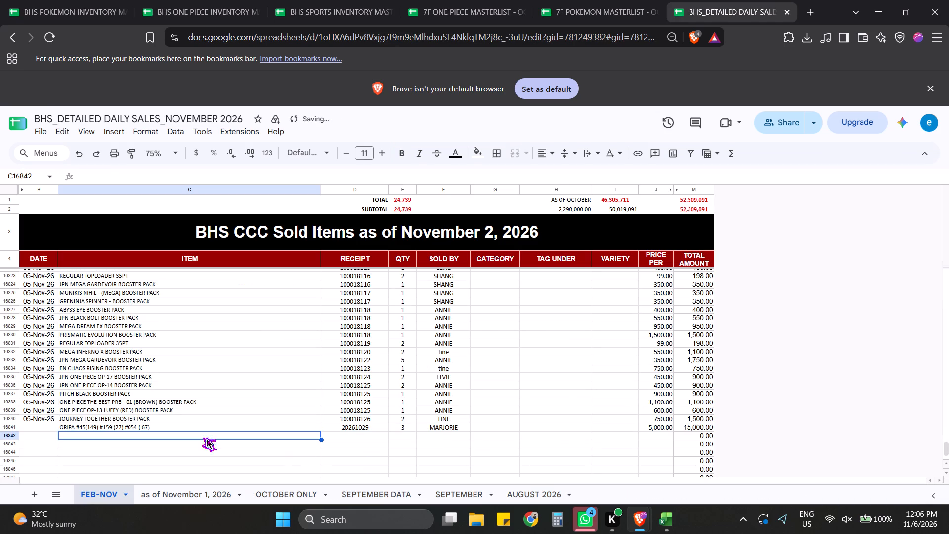
key(alt+Tab)
click(366, 491)
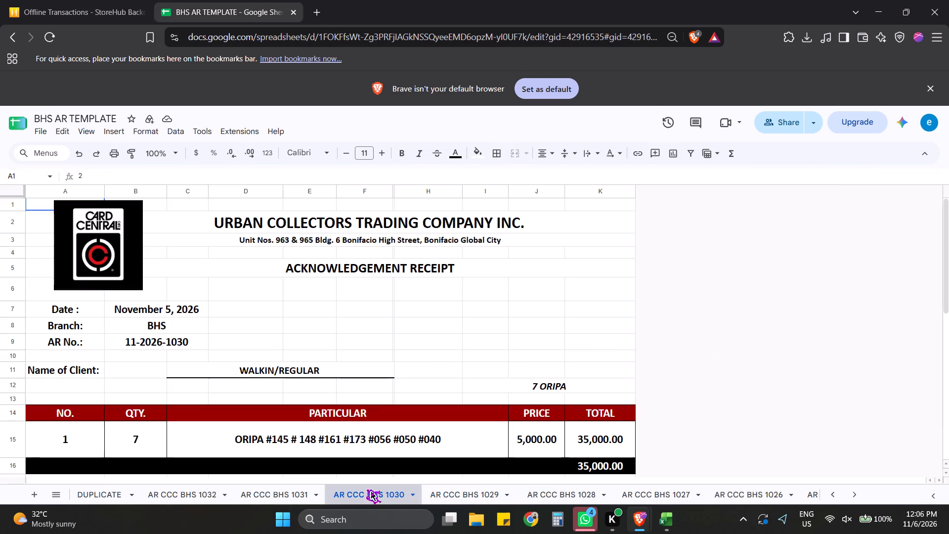
scroll(387, 399, down, 2)
click(375, 394)
key(ctrl+c)
key(alt+Tab)
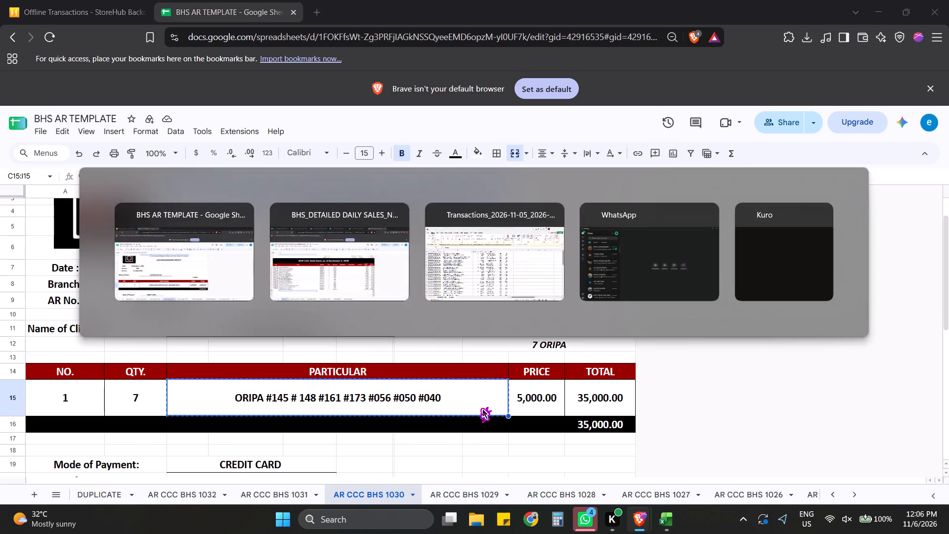
click(204, 436)
key(ctrl+shift+v)
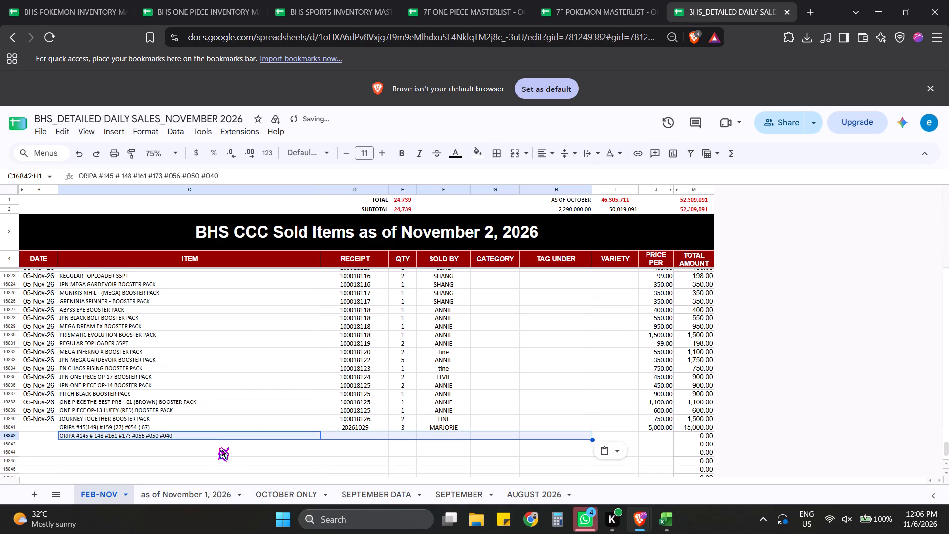
click(218, 453)
Copy the quantity 7 from AR CCC BHS 1030 as a value into QTY cell E16842 of the daily sales sheet.
key(alt+Tab)
click(150, 394)
key(ctrl+c)
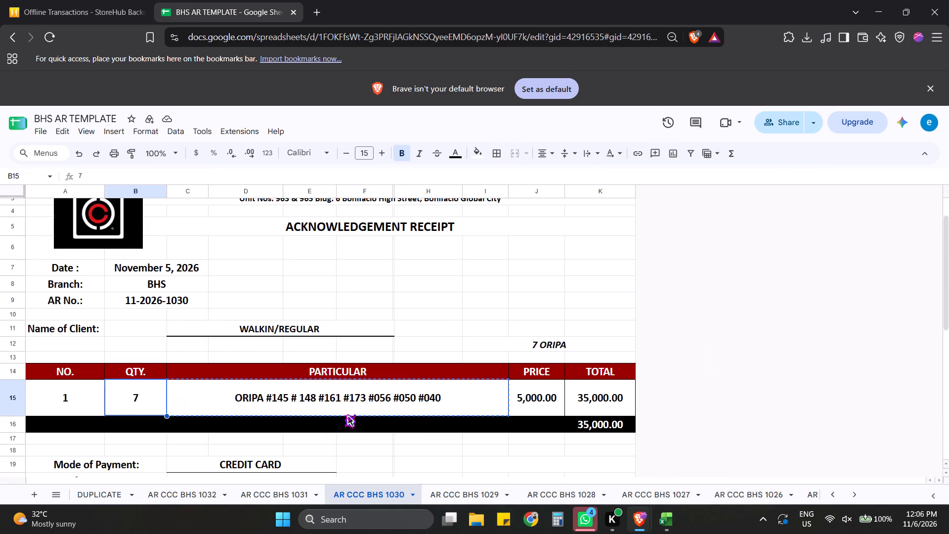
key(alt+Tab)
click(408, 431)
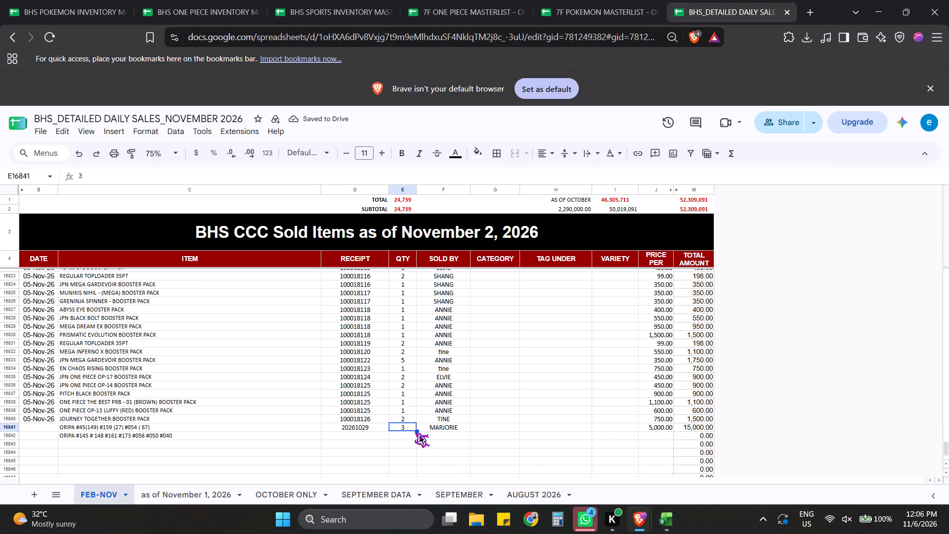
click(411, 435)
key(ctrl+shift+v)
Copy the SOLD BY entry ELVIE 10K CRIS 25K from AR CCC BHS 1030 as a value into SOLD BY cell F16842.
key(alt+Tab)
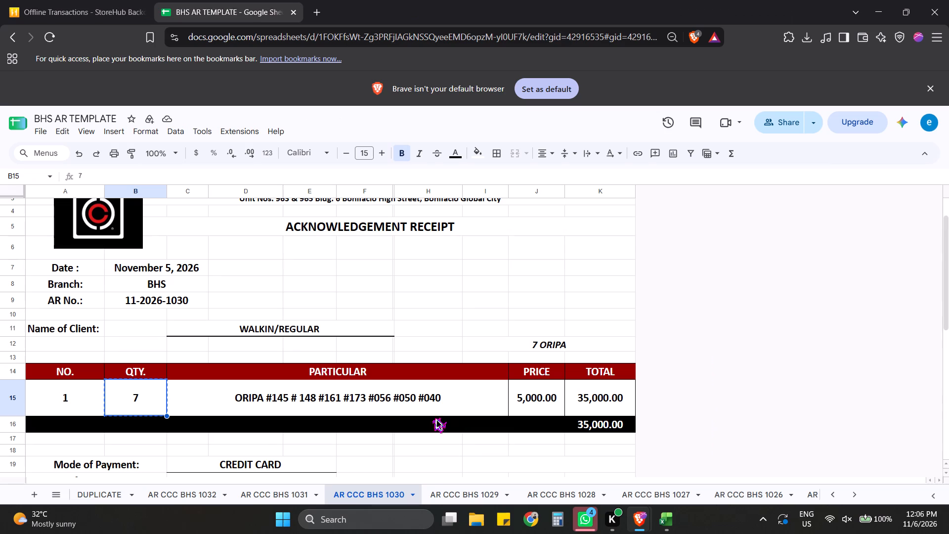
scroll(469, 389, down, 7)
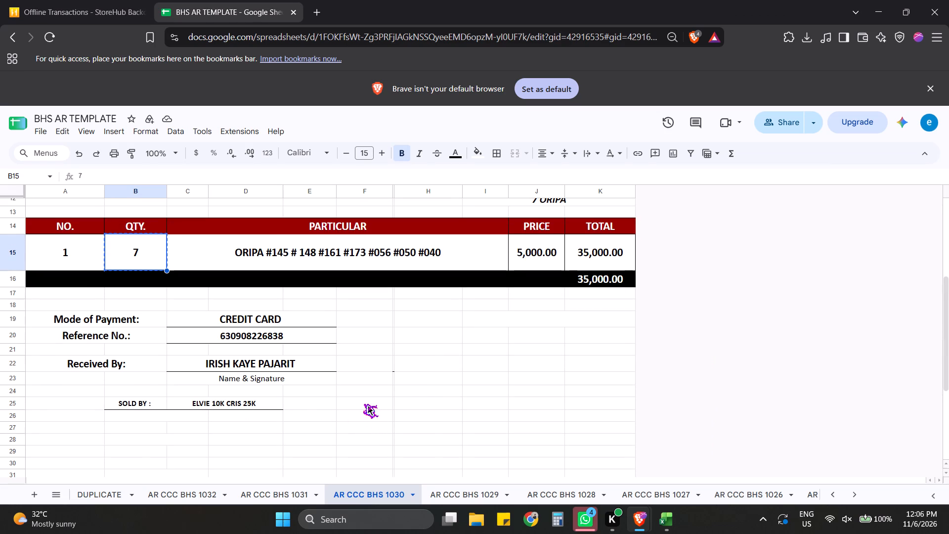
click(220, 403)
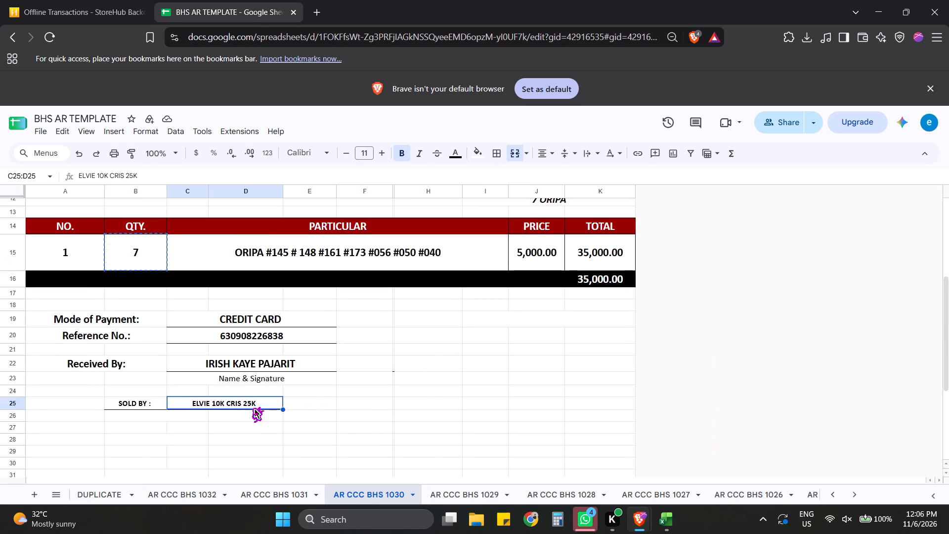
click(243, 403)
key(ctrl+c)
key(alt+Tab)
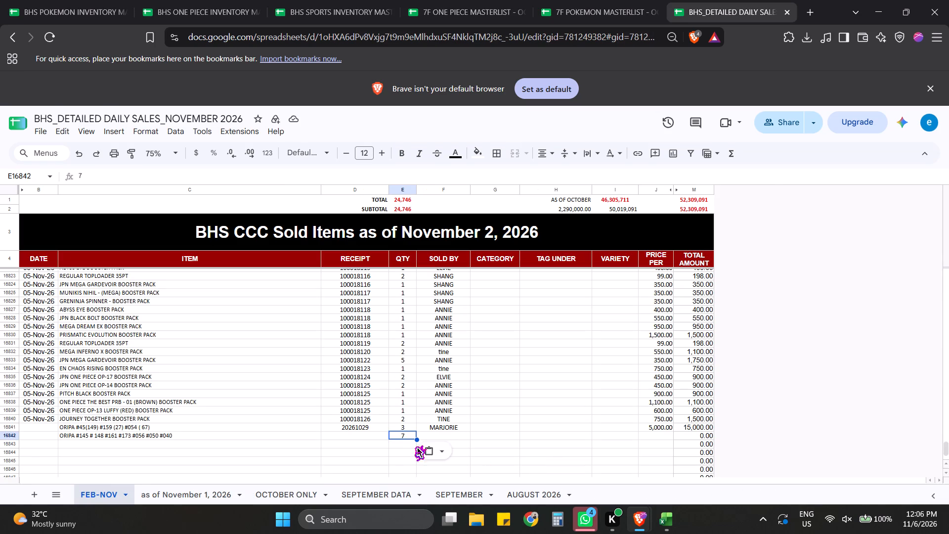
click(445, 439)
key(ctrl+shift+v)
click(469, 458)
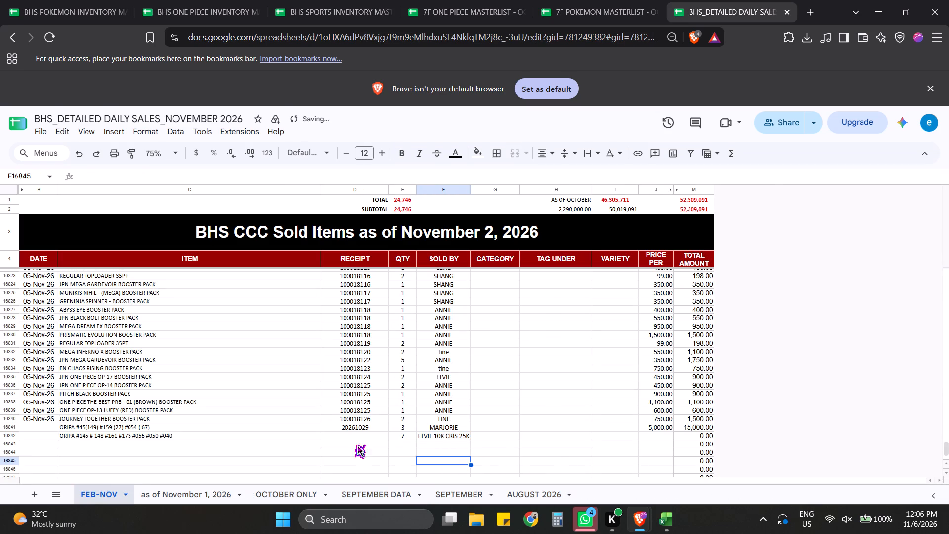
Enter receipt number 20261030 in RECEIPT cell D16842, based on the AR number of AR CCC BHS 1030.
click(367, 436)
key(alt+Tab)
scroll(256, 392, up, 4)
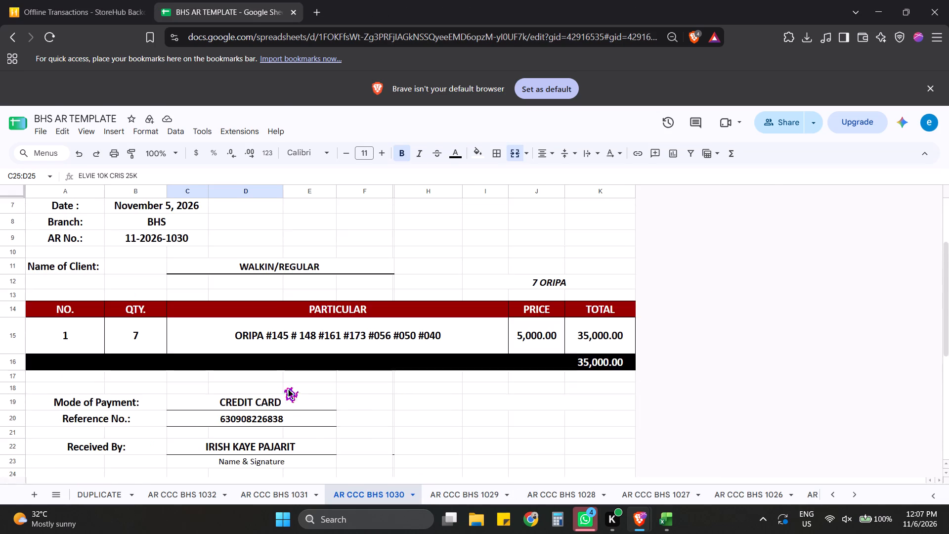
scroll(284, 387, down, 2)
key(alt+Tab)
key(alt+Tab)
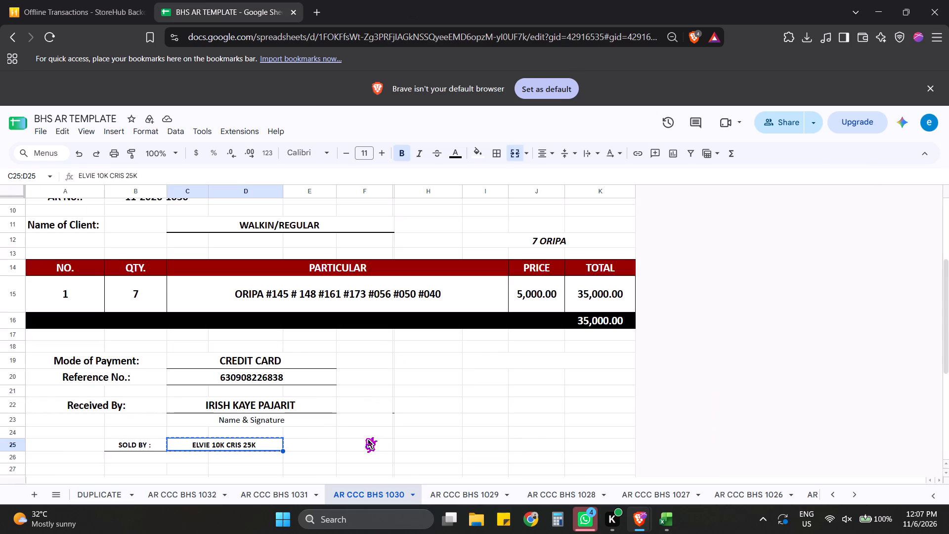
scroll(368, 438, up, 1)
scroll(367, 433, down, 2)
key(alt+Tab)
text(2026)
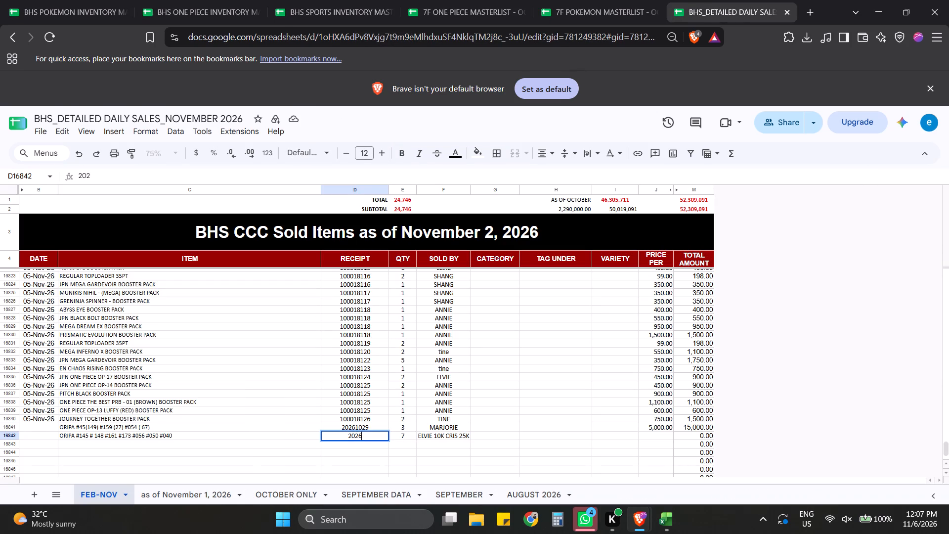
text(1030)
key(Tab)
Enter a unit price of 5000 in the PRICE PER cell of ORIPA row 16842.
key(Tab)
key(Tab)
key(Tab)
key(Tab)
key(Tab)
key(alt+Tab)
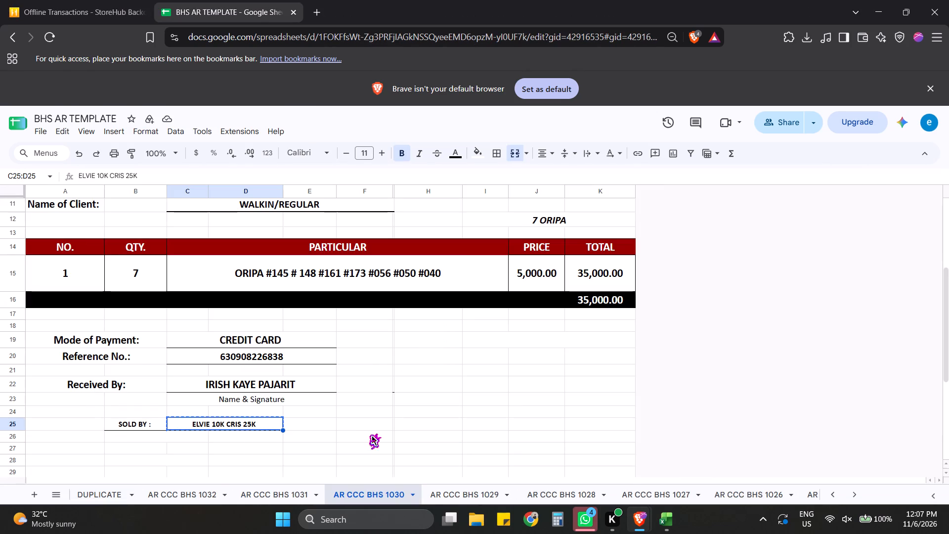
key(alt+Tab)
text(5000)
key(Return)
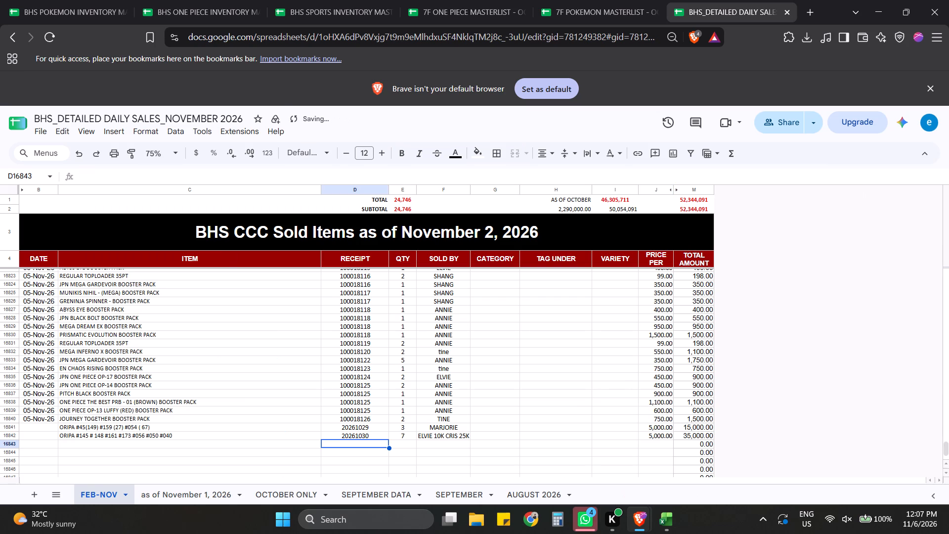
Copy the GENGAR EX 090/128 UNDER BY : AQ particular from AR CCC BHS 1031 as a value into ITEM cell C16843.
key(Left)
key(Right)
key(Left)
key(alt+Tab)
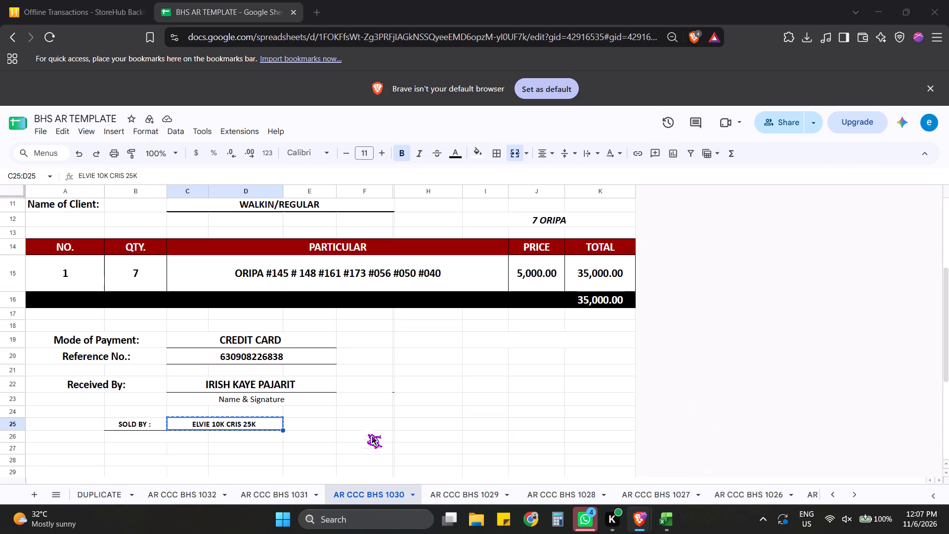
click(271, 498)
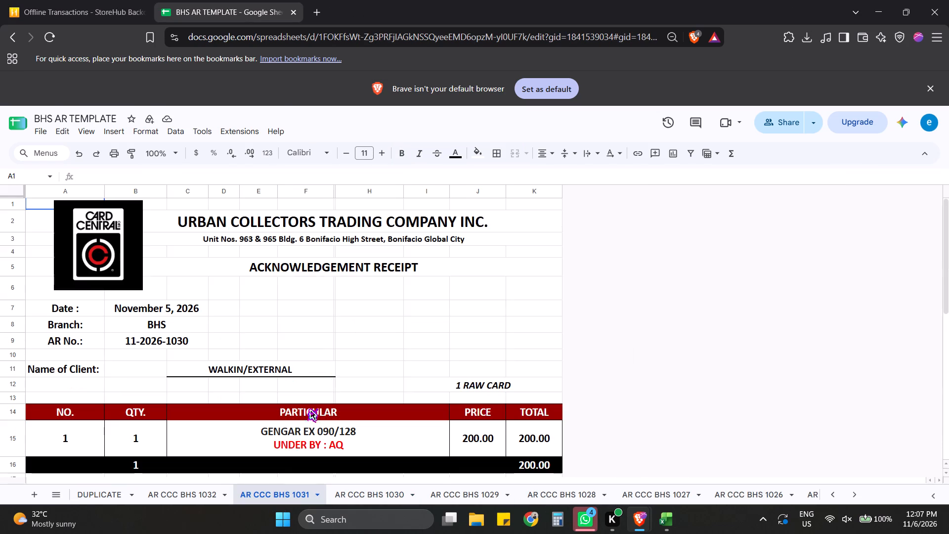
scroll(336, 344, down, 2)
click(321, 391)
key(ctrl+c)
key(alt+Tab)
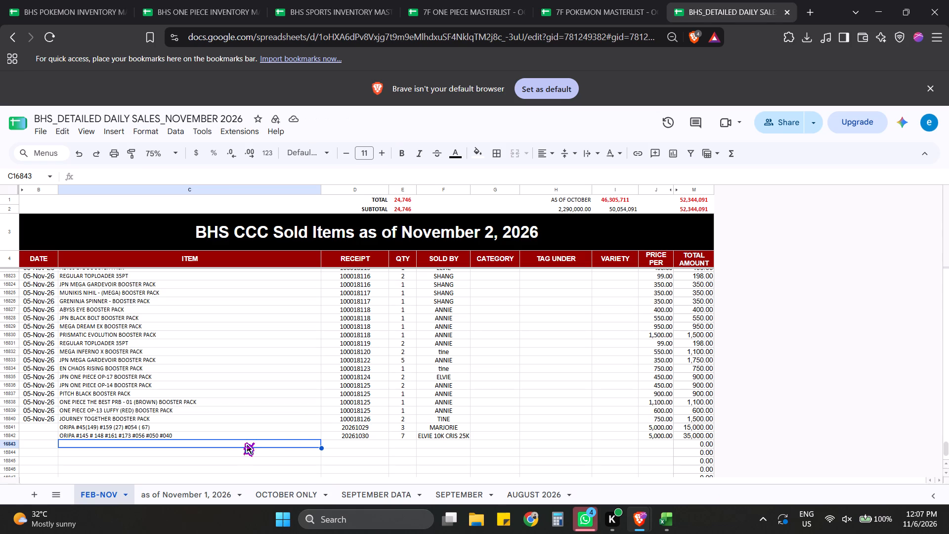
click(242, 442)
key(ctrl+shift+v)
Replace the line break in ITEM cell C16843 with a space so it reads GENGAR EX 090/128 UNDER BY : AQ.
scroll(287, 398, down, 2)
triple_click(131, 414)
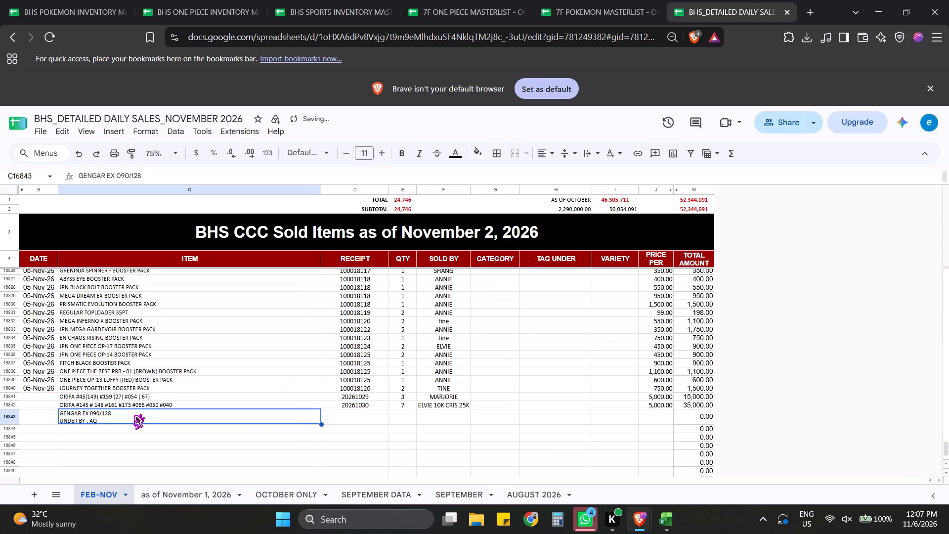
click(131, 414)
key(Right)
key(Left)
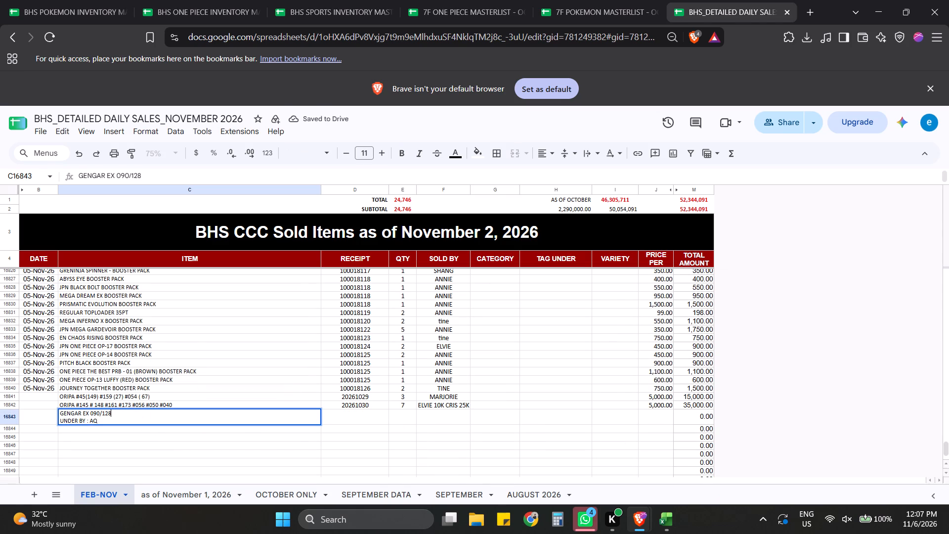
key(Delete)
key(space)
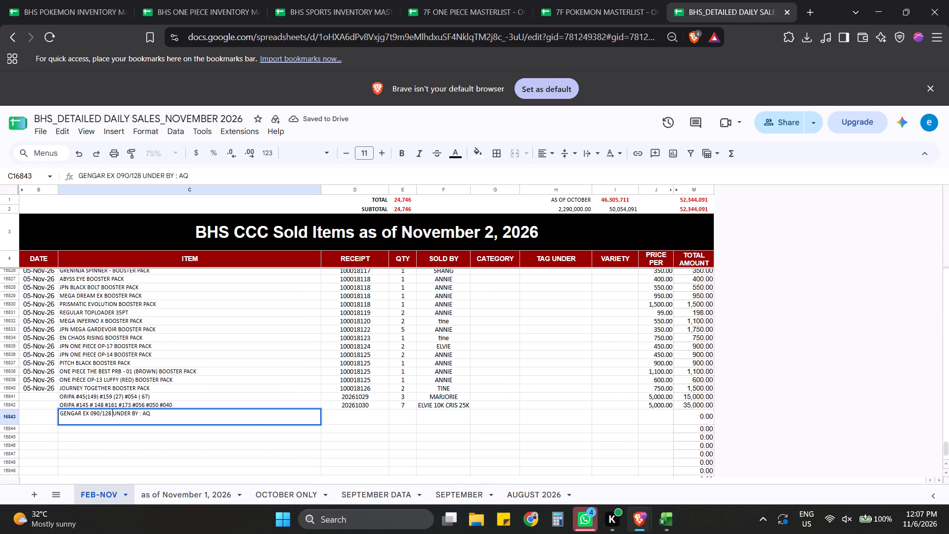
key(Tab)
Copy the SOLD BY name ELVIE from AR CCC BHS 1031 as a value into RECEIPT cell D16843 of the GENGAR EX row.
key(alt+Tab)
scroll(249, 389, down, 2)
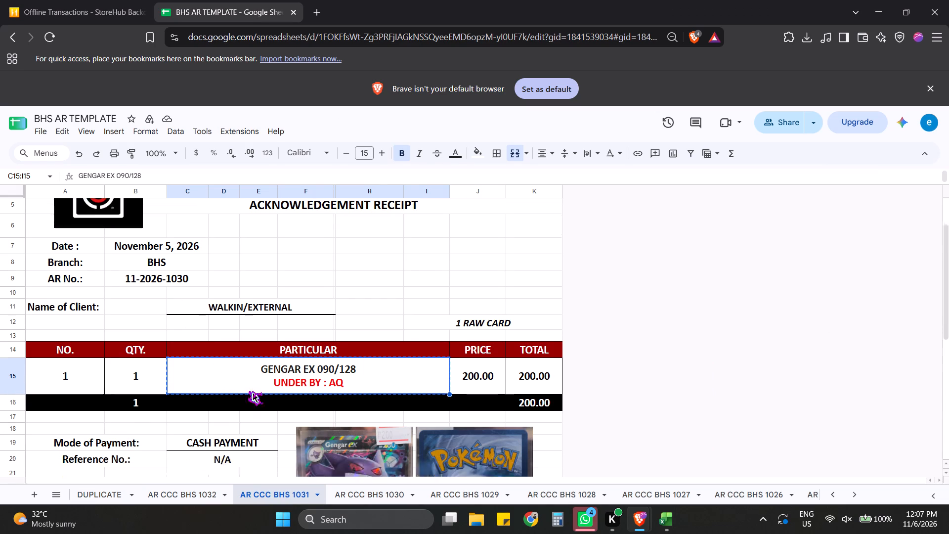
scroll(248, 391, down, 2)
click(202, 462)
key(ctrl+c)
key(alt+Tab)
click(447, 454)
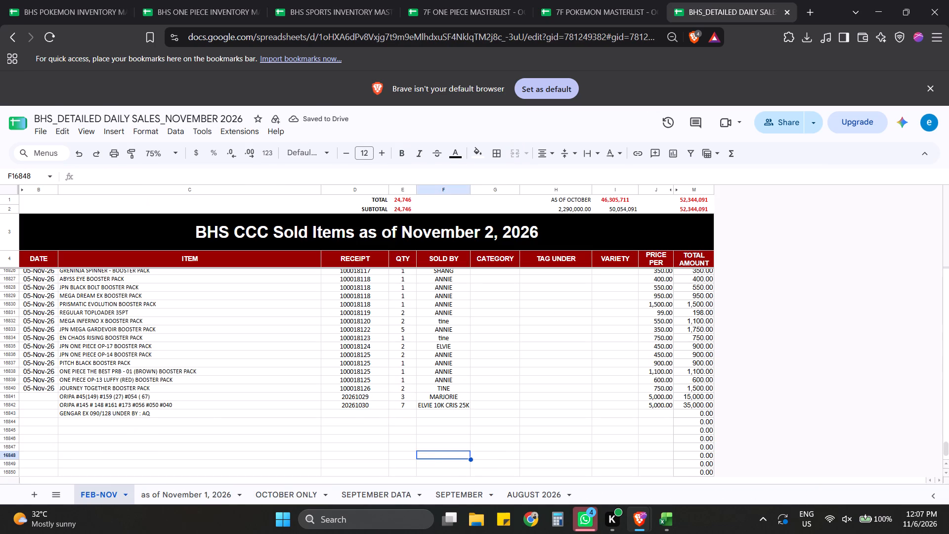
click(362, 417)
key(ctrl+shift+v)
Copy the quantity 1 from AR CCC BHS 1031 as a value into QTY cell E16843 of the GENGAR EX row.
click(402, 414)
key(alt+Tab)
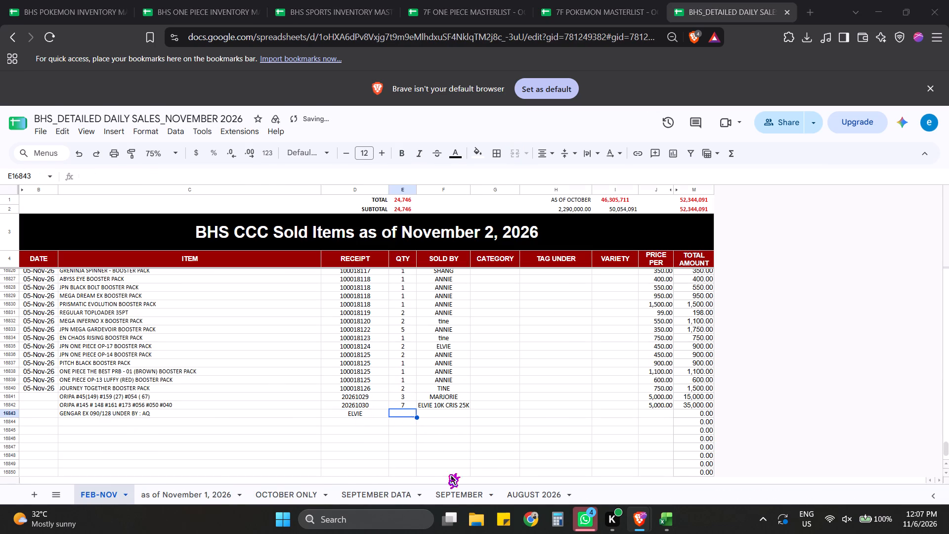
click(126, 312)
key(ctrl+c)
key(alt+Tab)
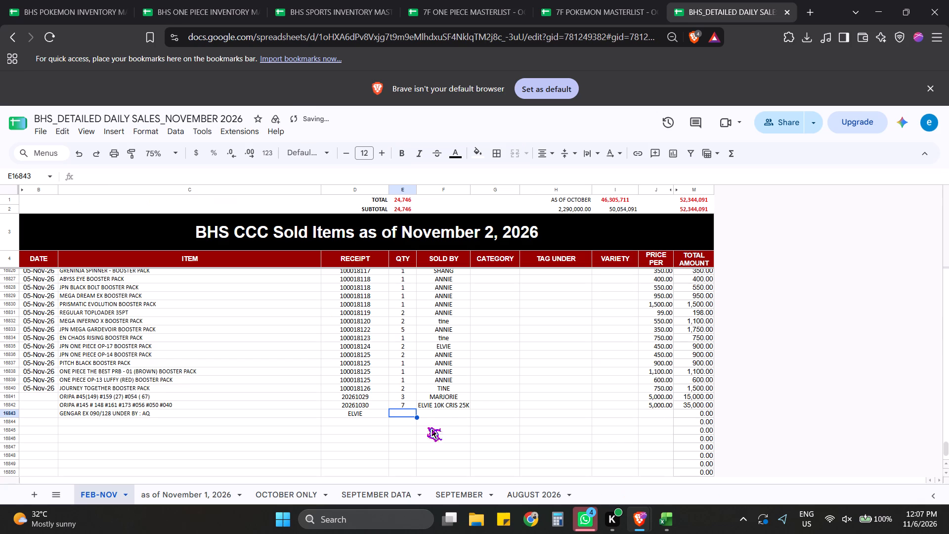
click(404, 412)
key(ctrl+shift+v)
click(464, 428)
Copy the SOLD BY name ELVIE from AR CCC BHS 1031 as a value into SOLD BY cell F16843 of the GENGAR EX row.
key(alt+Tab)
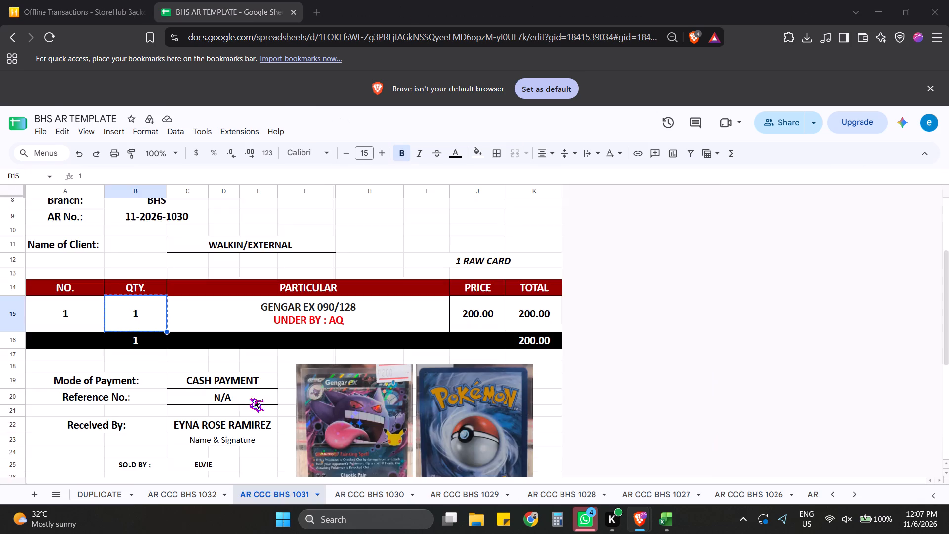
scroll(236, 400, down, 4)
click(209, 379)
key(ctrl+c)
key(alt+Tab)
click(490, 440)
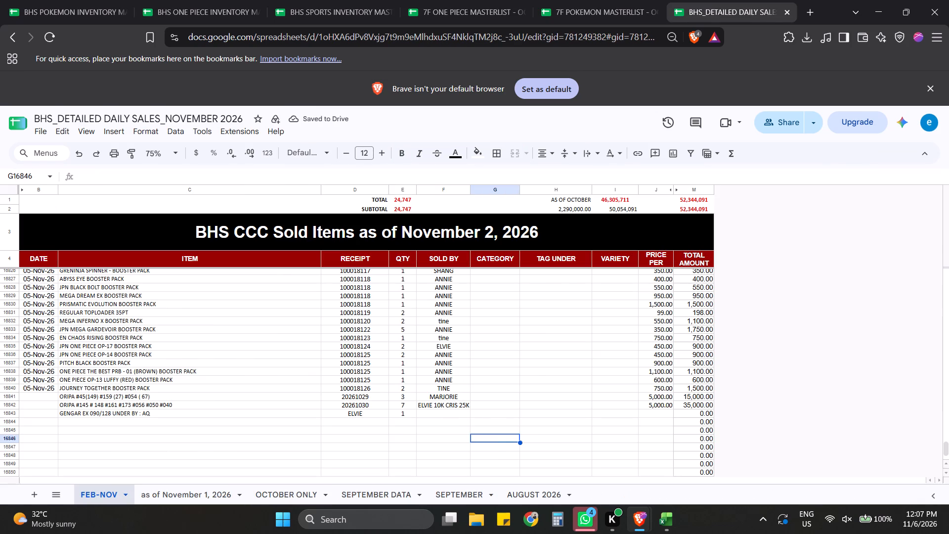
click(446, 411)
key(ctrl+shift+v)
Copy the 200.00 unit price from AR CCC BHS 1031 as a value into the GENGAR EX row's PRICE PER cell.
key(alt+Tab)
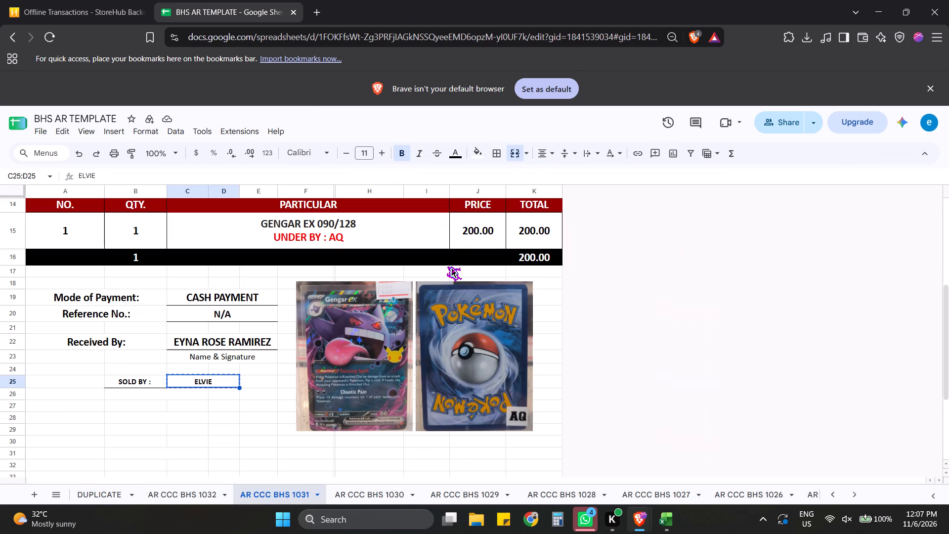
click(483, 237)
key(ctrl+c)
key(alt+Tab)
click(656, 409)
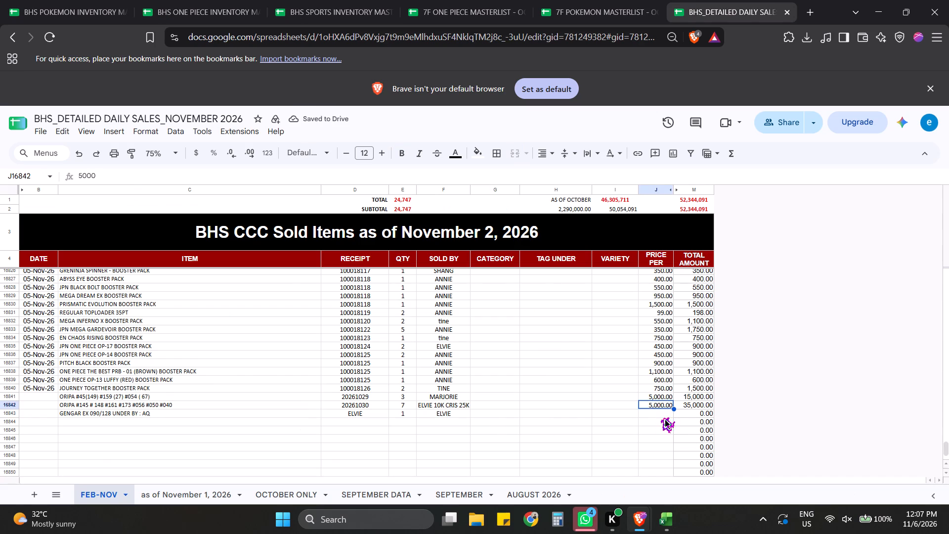
click(654, 409)
click(655, 415)
key(ctrl+shift+v)
click(594, 436)
Copy the two PARTICULAR entries from AR CCC BHS 1032 as values into ITEM cells C16844 and C16845.
click(241, 428)
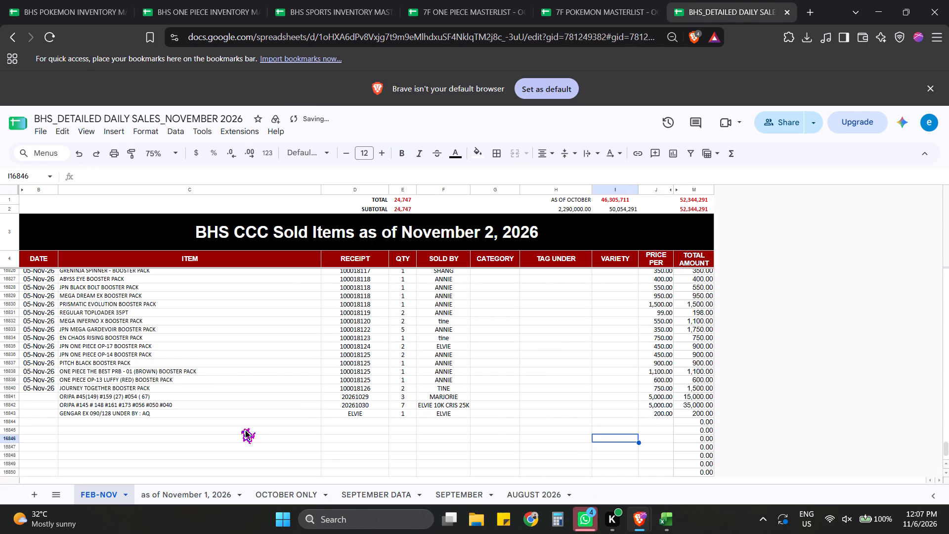
click(148, 416)
key(alt+Tab)
click(182, 493)
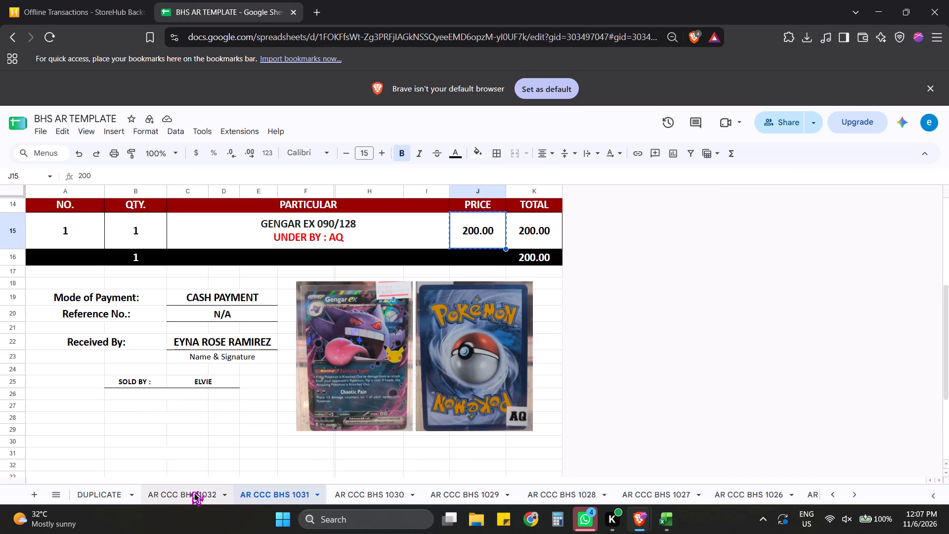
scroll(340, 420, up, 2)
scroll(341, 418, down, 4)
drag(320, 354, 350, 385)
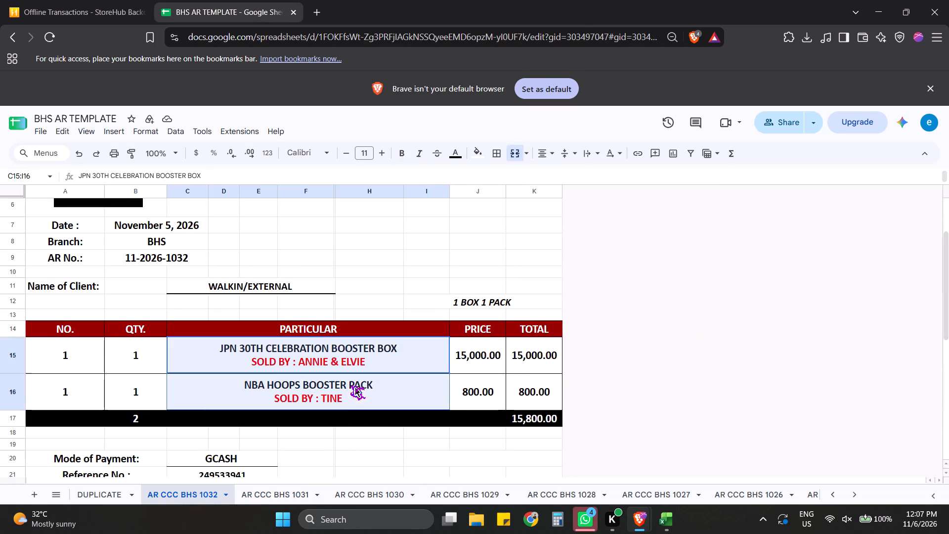
key(ctrl+c)
key(alt+Tab)
click(189, 433)
click(180, 425)
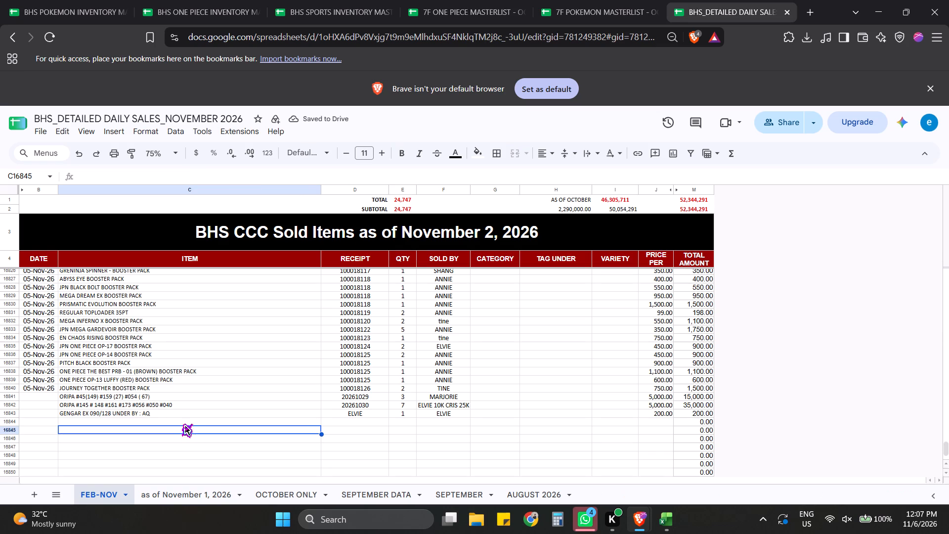
click(181, 418)
key(ctrl+shift+v)
Remove the line break before SOLD BY in ITEM cells C16844 and C16845, putting each entry on one line.
double_click(219, 421)
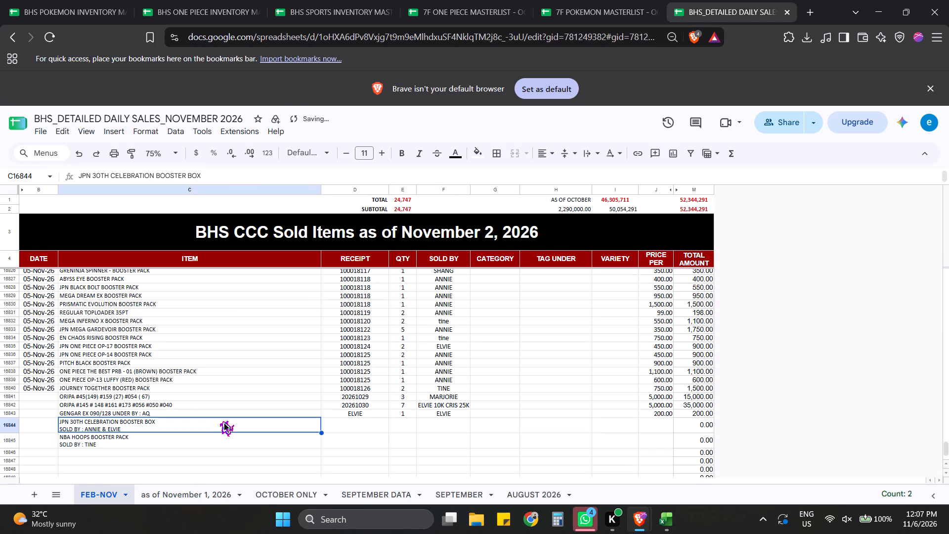
click(214, 417)
key(Delete)
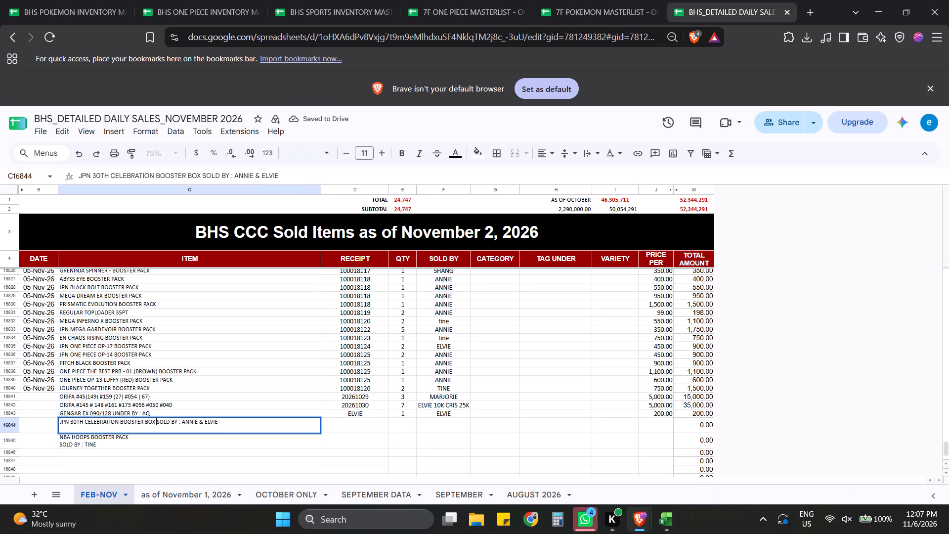
key(Return)
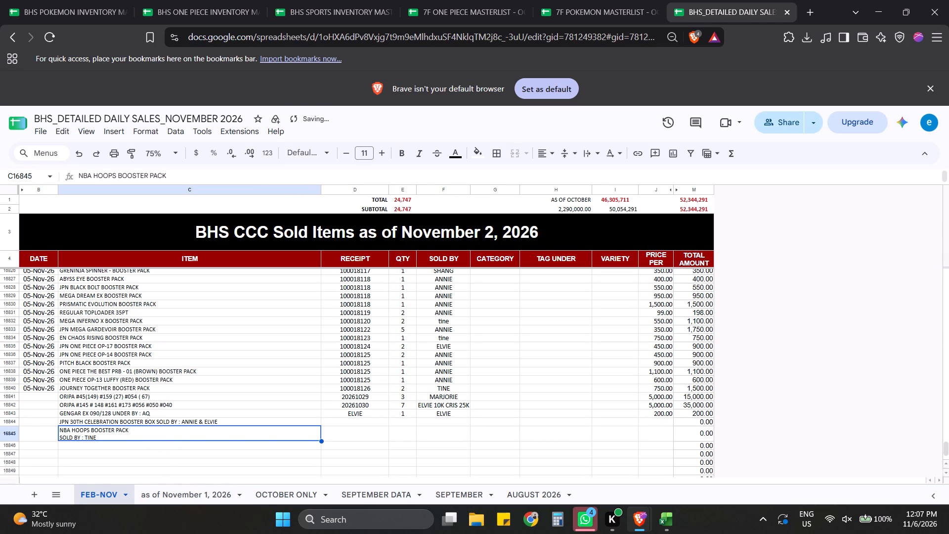
double_click(146, 427)
click(144, 439)
double_click(142, 437)
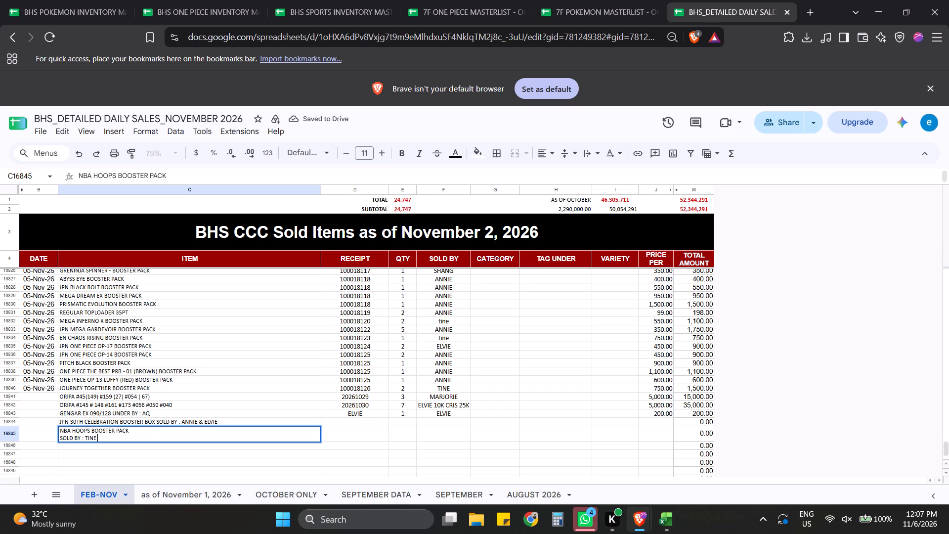
click(142, 435)
click(136, 432)
key(Delete)
key(Tab)
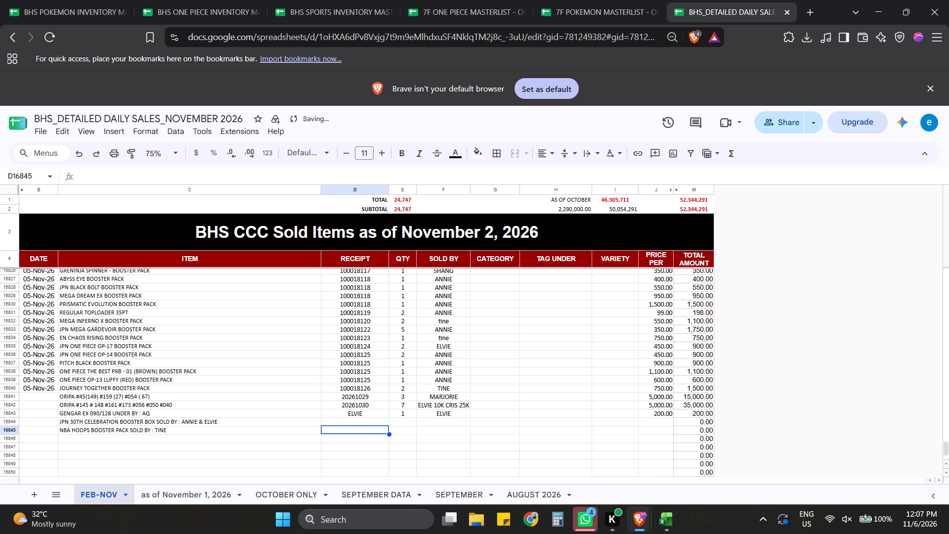
Extend the receipt number series from D16841:D16842 into the GENGAR EX row, replacing ELVIE with 20261031.
key(alt+Tab)
key(alt+Tab)
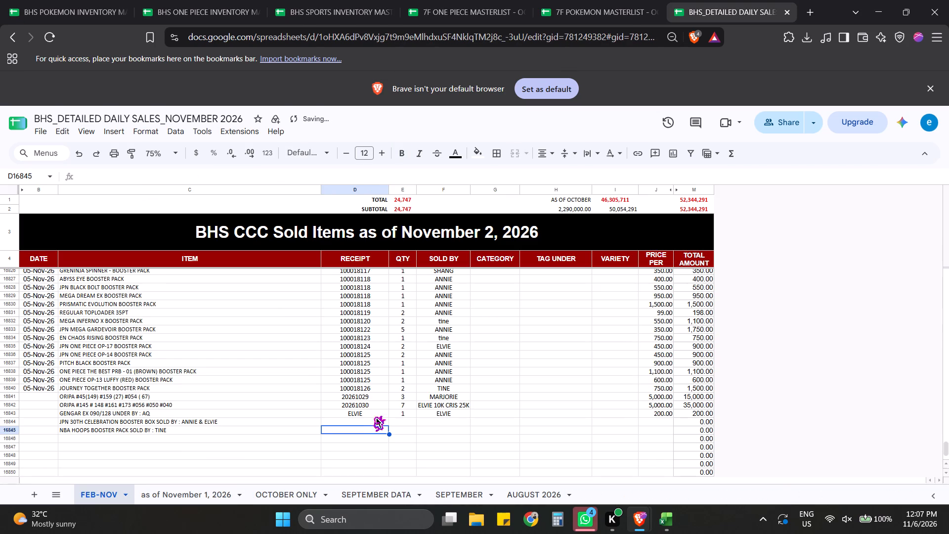
click(362, 411)
key(alt+Tab)
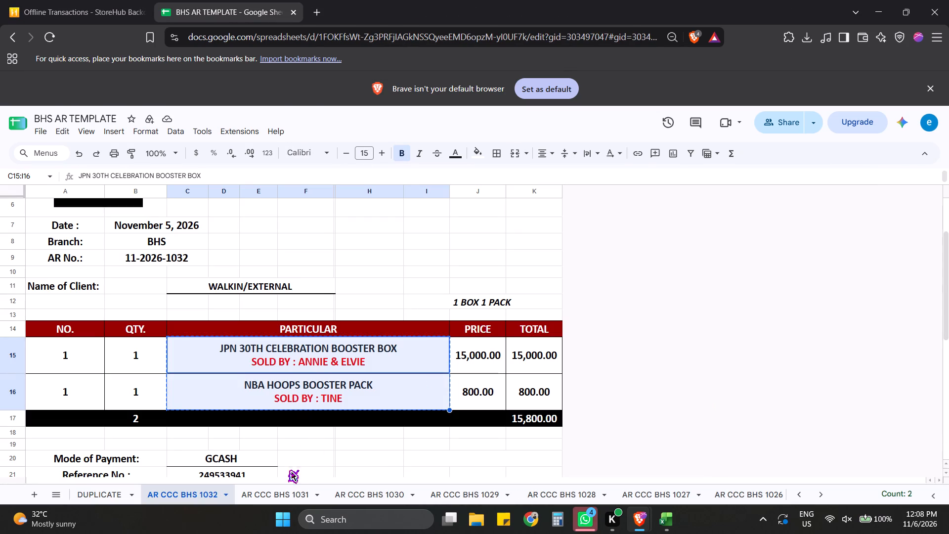
key(alt+Tab)
drag(371, 398, 371, 405)
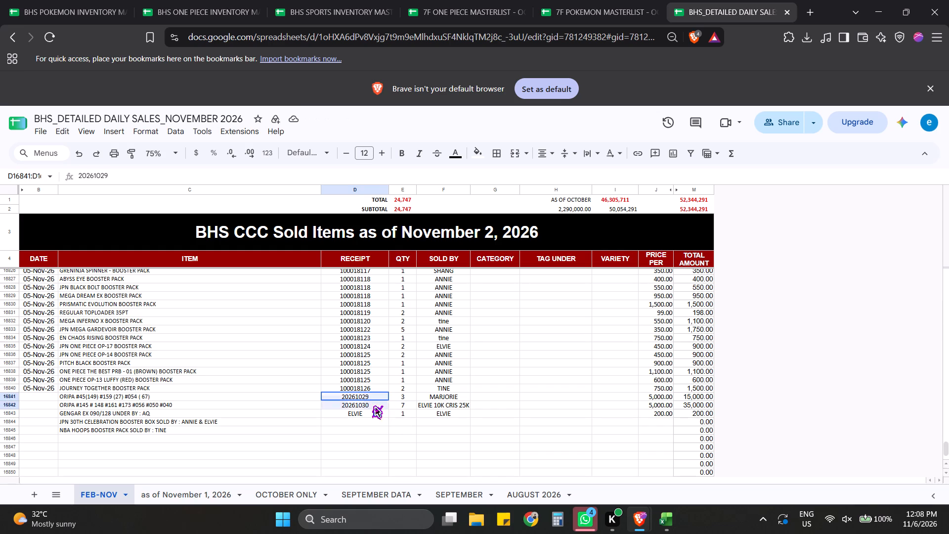
drag(371, 405, 371, 405)
drag(390, 407, 388, 414)
click(370, 427)
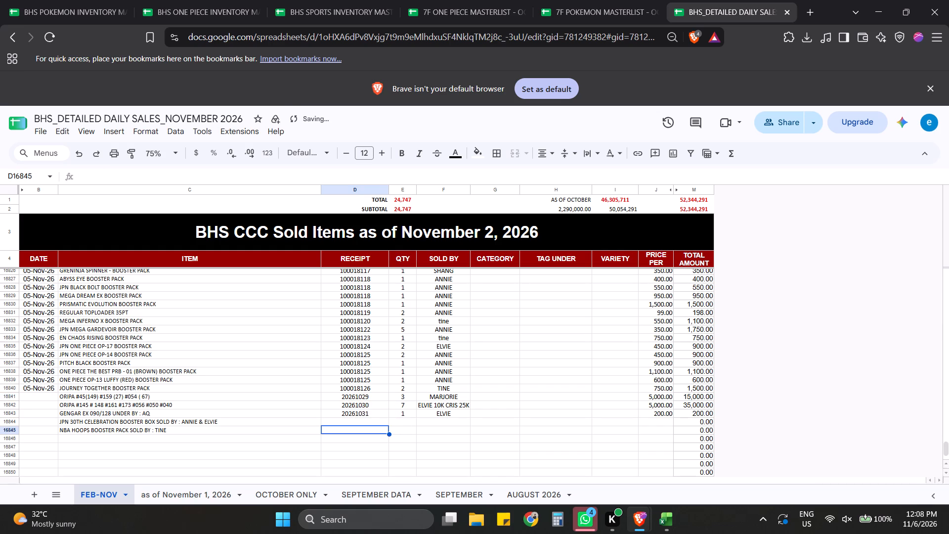
click(361, 425)
click(355, 423)
Move the seller names ANNIE & ELVIE from the item text in C16844 to SOLD BY cell F16844.
click(208, 421)
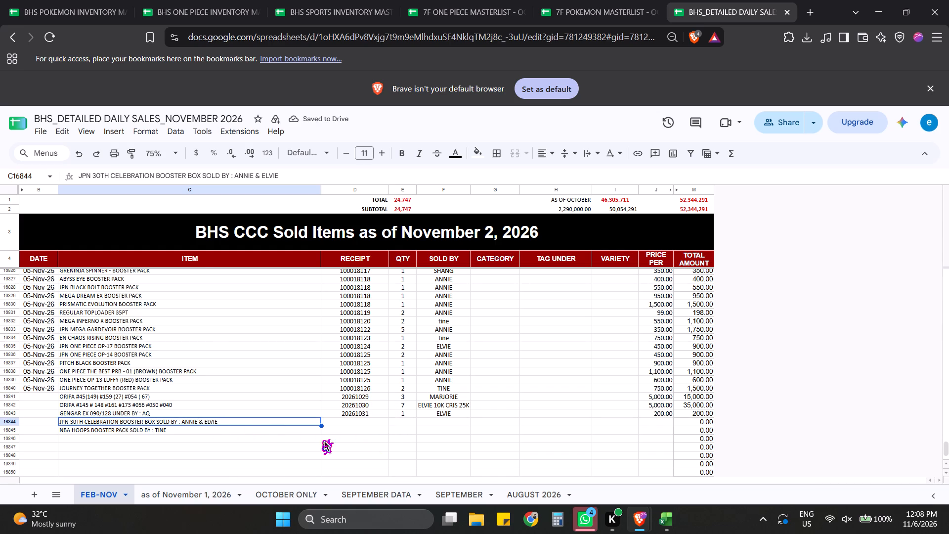
drag(276, 179, 237, 185)
click(295, 177)
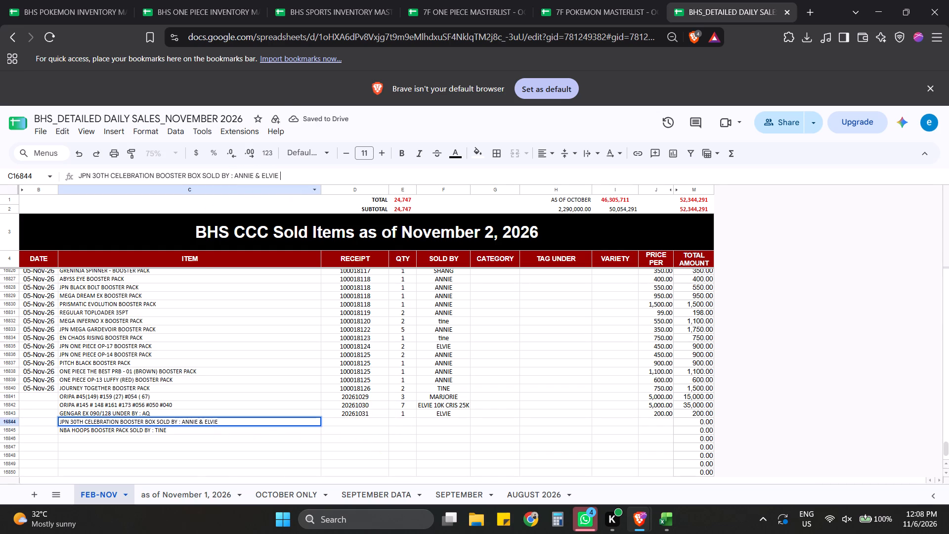
drag(291, 175, 234, 178)
key(ctrl+x)
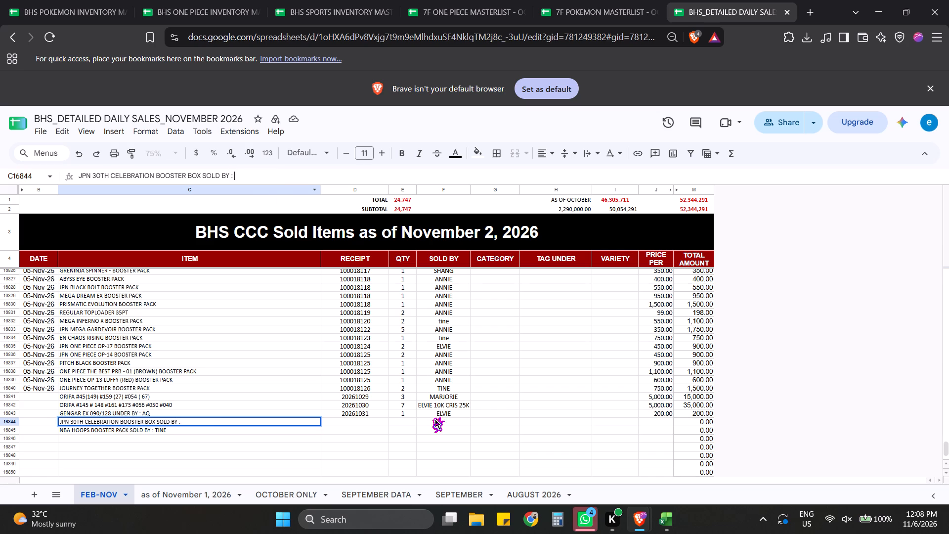
click(436, 419)
key(ctrl+shift+v)
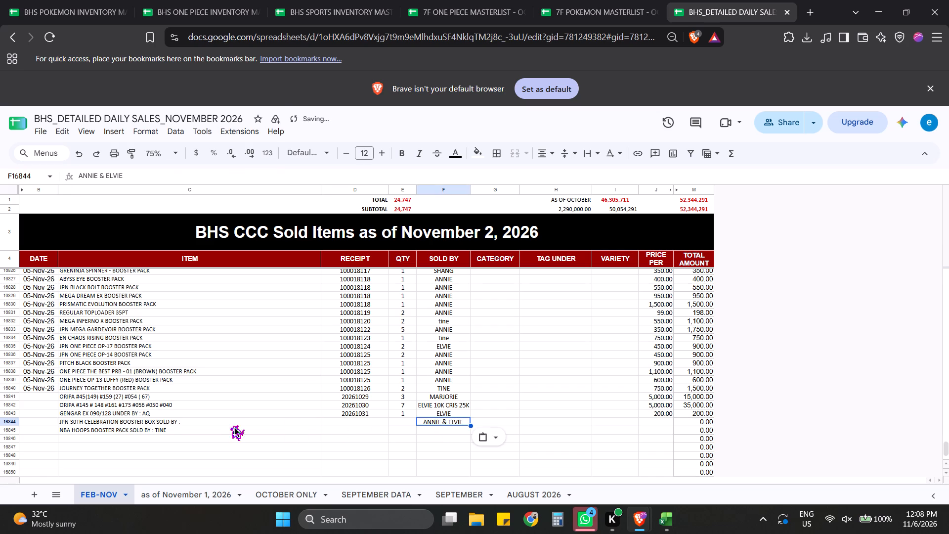
Delete the leftover "SOLD BY :" text from C16844, leaving JPN 30TH CELEBRATION BOOSTER BOX.
click(215, 425)
triple_click(211, 424)
key(BackSpace)
key(BackSpace)
key(BackSpace)
key(BackSpace)
key(BackSpace)
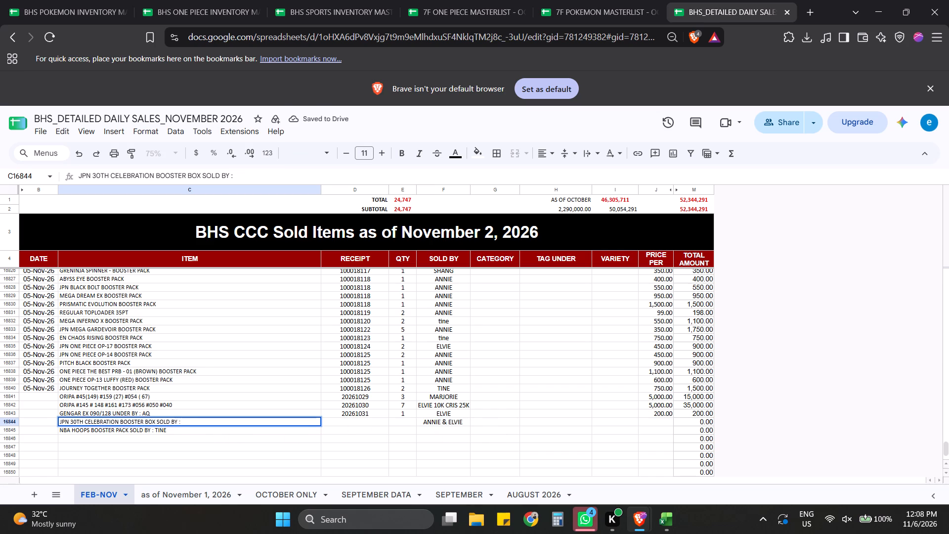
key(BackSpace)
key(BackSpace)
key(BackSpace)
key(BackSpace)
key(BackSpace)
key(BackSpace)
key(Return)
Move the seller name TINE from the item text in C16845 to SOLD BY cell F16845.
double_click(190, 432)
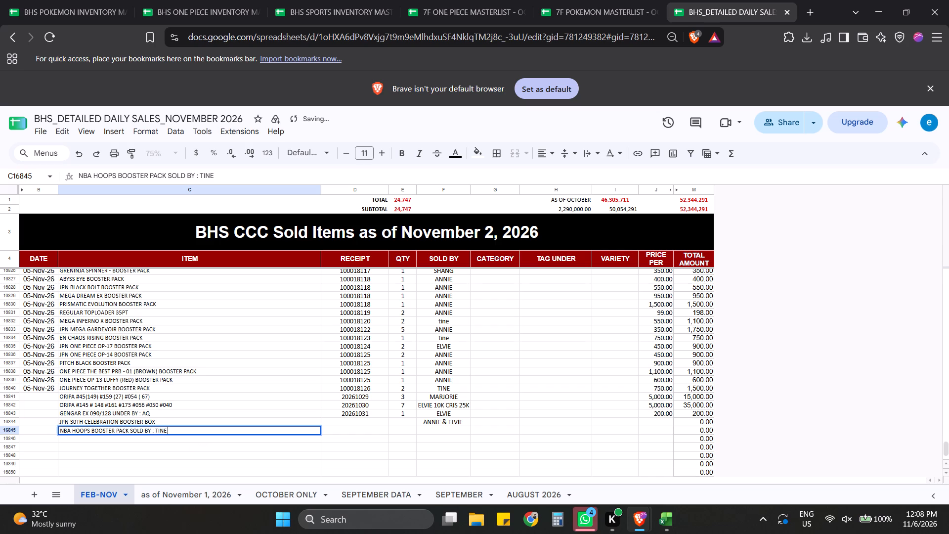
drag(184, 433, 157, 435)
click(157, 435)
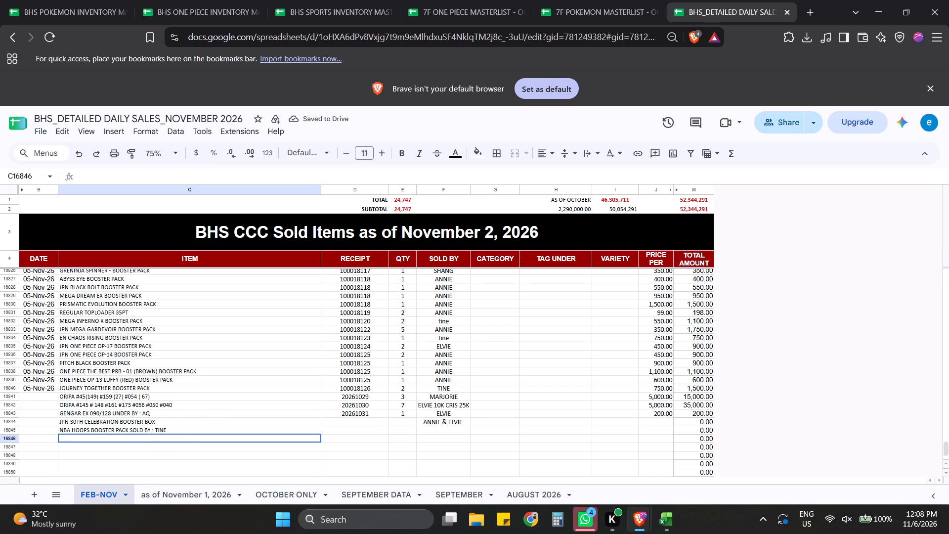
double_click(177, 428)
drag(170, 428, 157, 430)
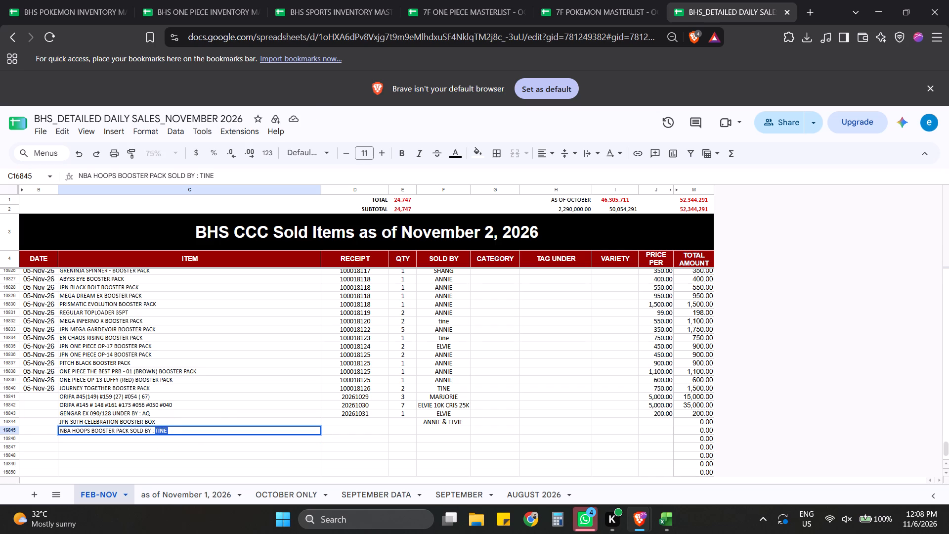
drag(157, 430, 155, 430)
key(ctrl+x)
click(436, 427)
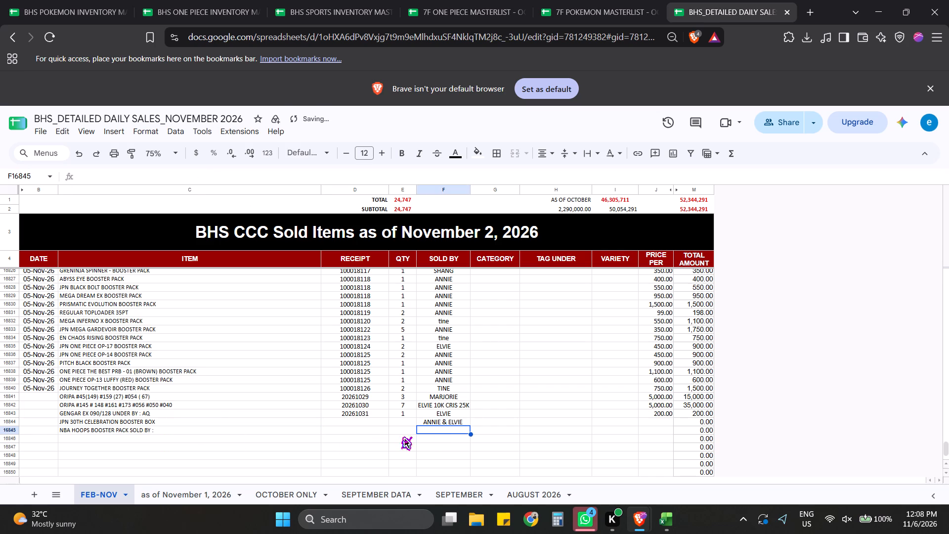
key(ctrl+shift+v)
Delete the leftover "SOLD BY :" text from C16845, leaving NBA HOOPS BOOSTER PACK.
triple_click(166, 432)
click(165, 431)
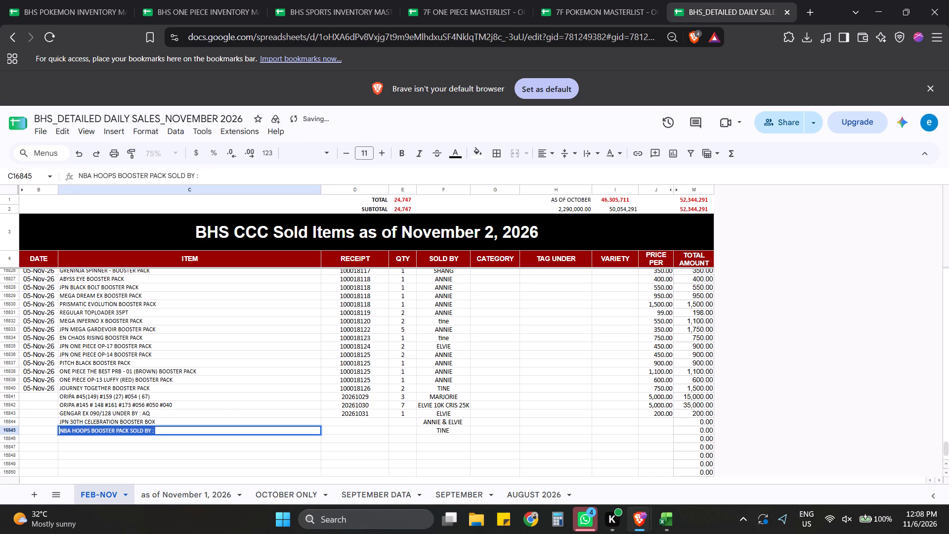
key(Right)
key(BackSpace)
key(BackSpace)
key(BackSpace)
key(BackSpace)
key(BackSpace)
key(BackSpace)
key(BackSpace)
key(BackSpace)
key(BackSpace)
key(BackSpace)
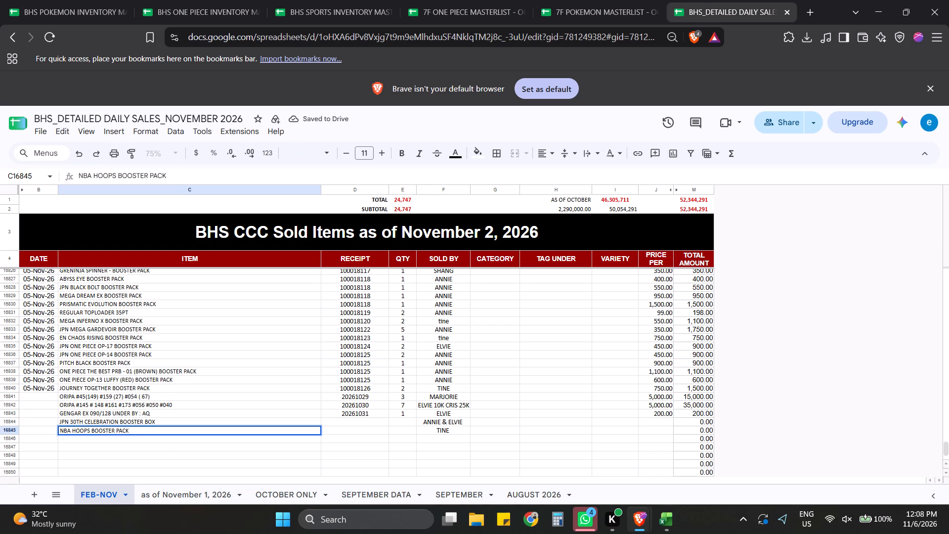
key(BackSpace)
key(Return)
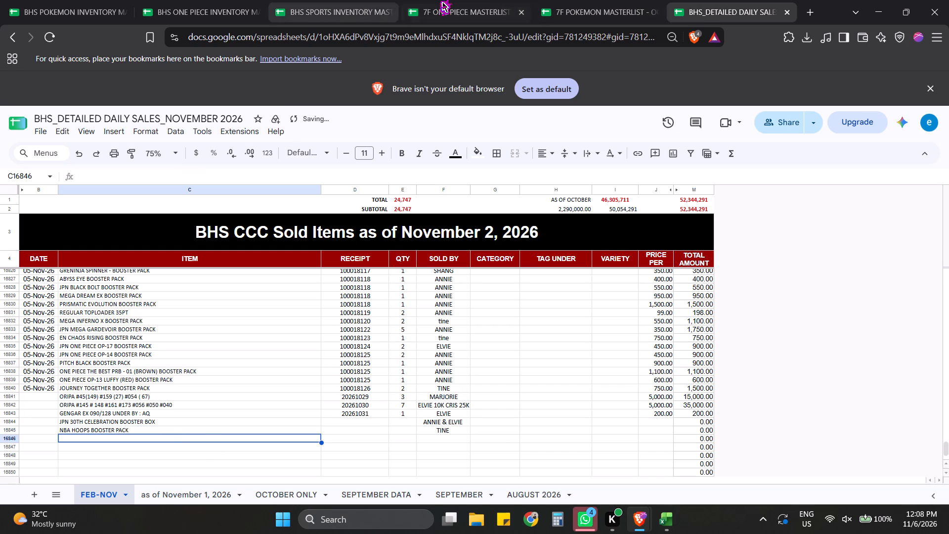
Copy the unit prices 15,000.00 and 800.00 from AR CCC BHS 1032 as values into PRICE PER cells J16844 and J16845.
key(alt+Tab)
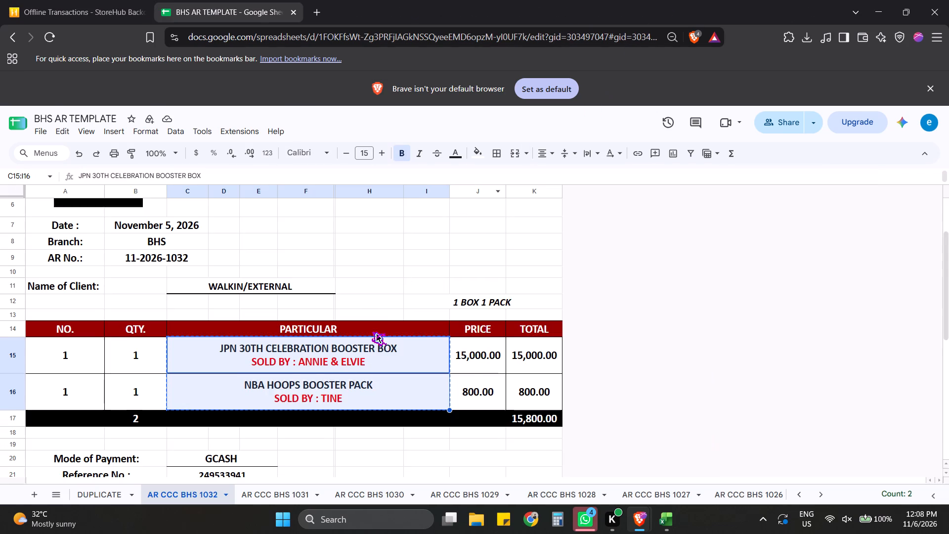
scroll(369, 355, down, 2)
key(alt+Tab)
key(alt+Tab)
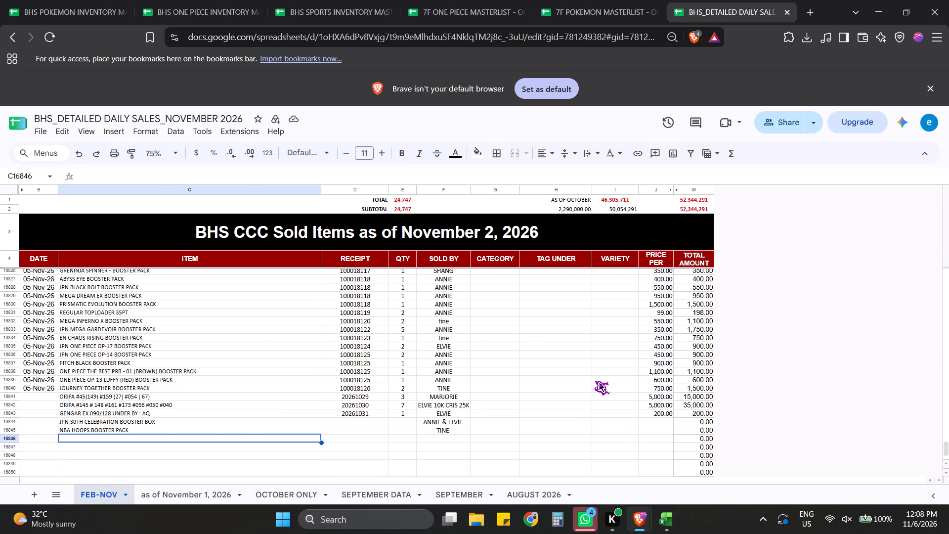
drag(493, 311, 493, 351)
key(ctrl+c)
key(alt+Tab)
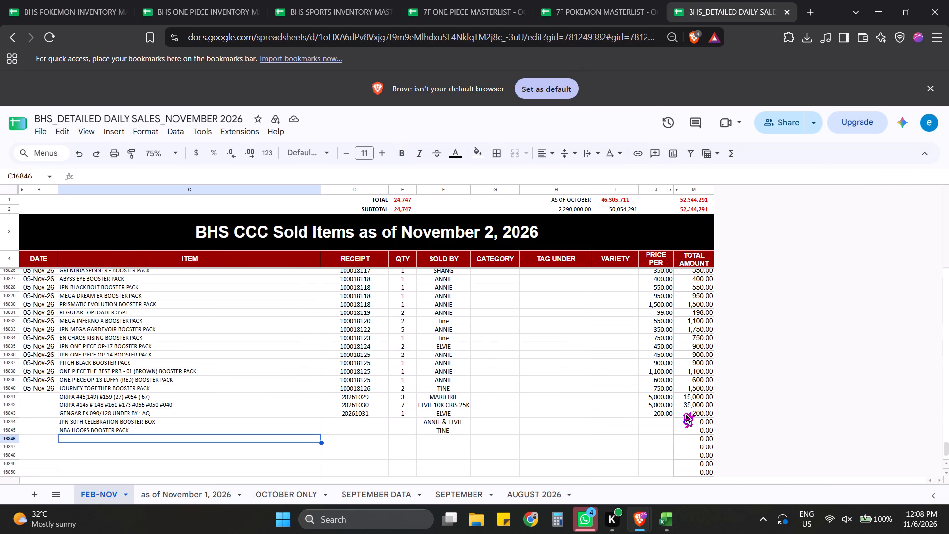
click(670, 422)
key(ctrl+shift+v)
Extend the receipt number series from D16842:D16843 into D16844, giving the JPN 30TH CELEBRATION row receipt 20261032.
click(330, 436)
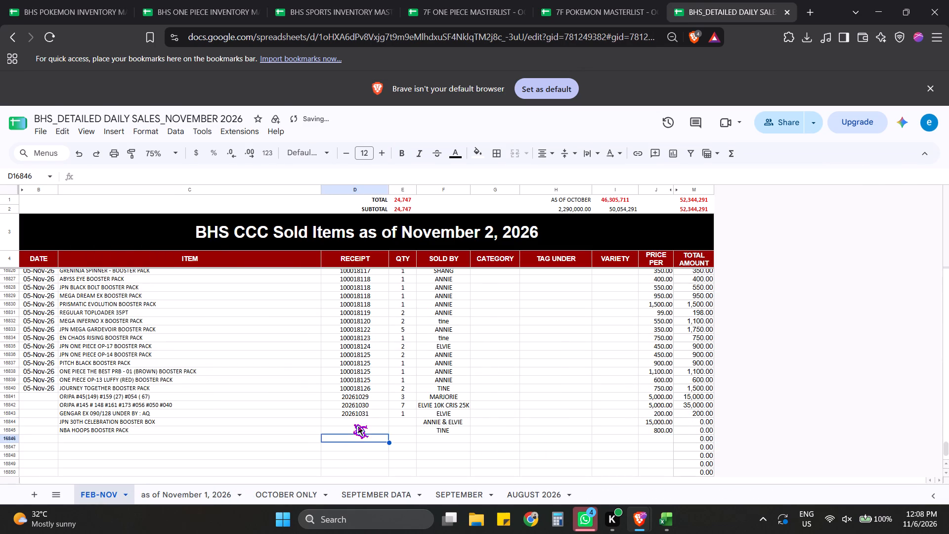
click(353, 424)
key(alt+Tab)
key(alt+Tab)
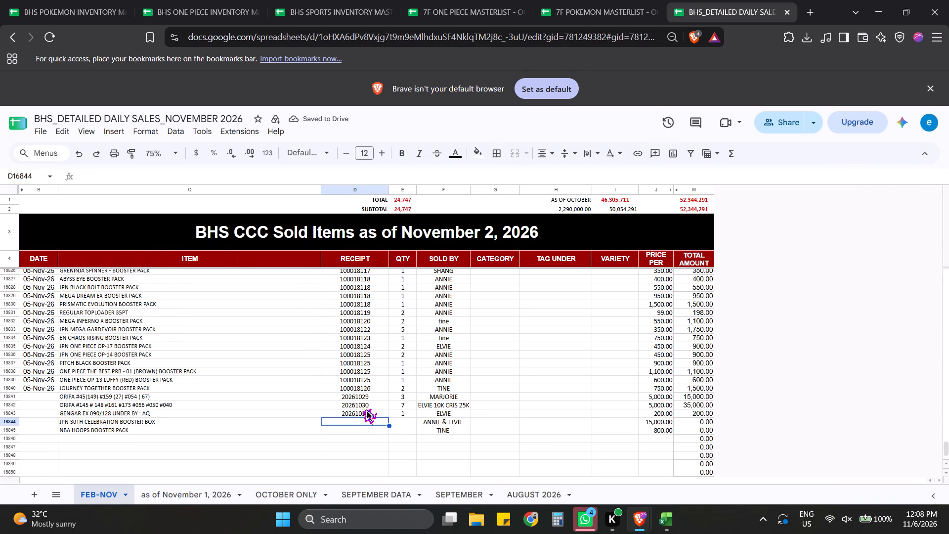
drag(371, 407, 371, 414)
drag(388, 417, 388, 422)
click(379, 438)
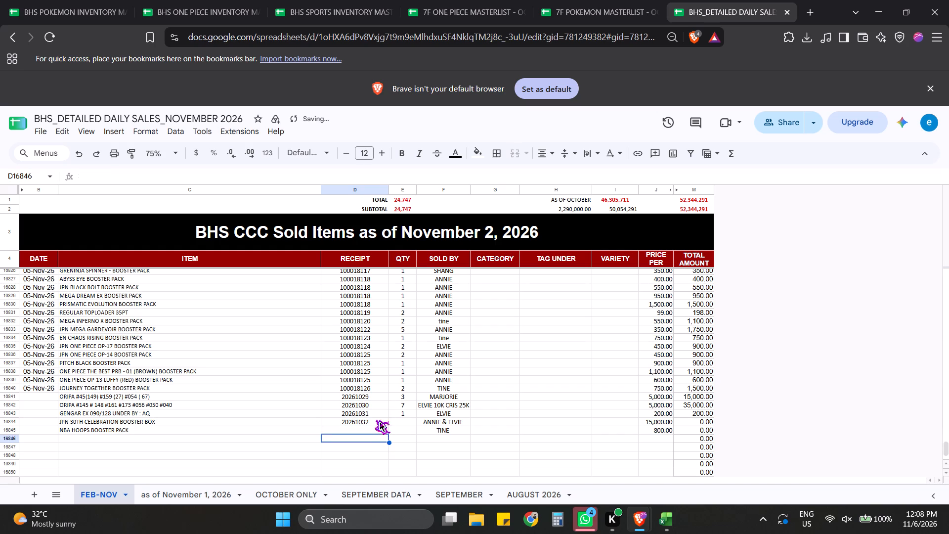
click(375, 420)
key(ctrl+c)
click(377, 431)
key(ctrl+v)
ctrl+click(356, 459)
click(289, 452)
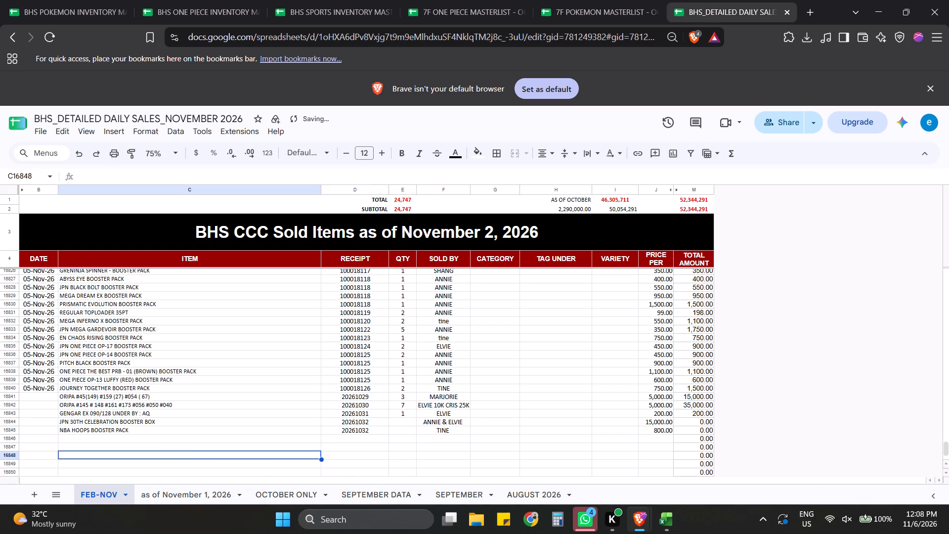
Switch to BHS AR TEMPLATE and check for any receipt sheet newer than AR CCC BHS 1032.
click(147, 436)
key(alt+Tab)
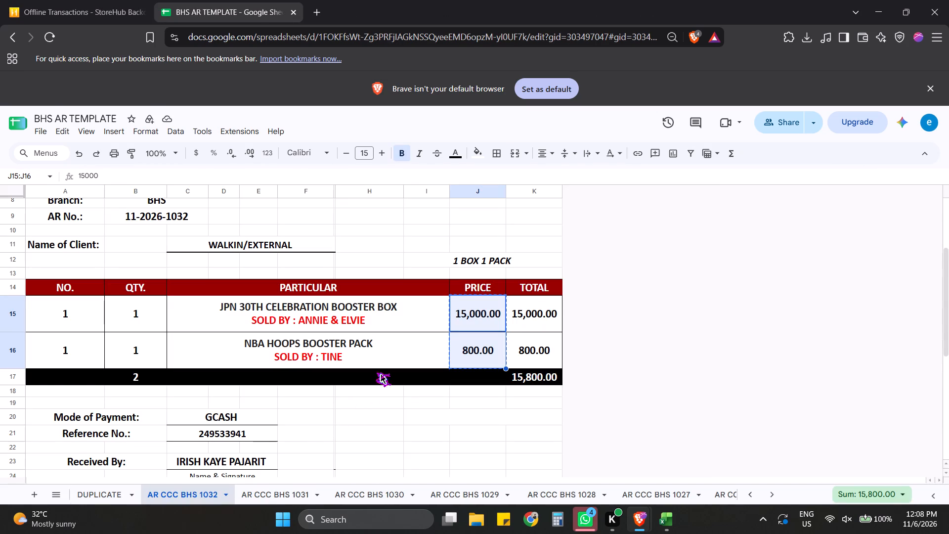
click(748, 495)
scroll(450, 364, up, 5)
scroll(450, 379, down, 2)
Return to the detailed daily sales sheet and fill the date 05-Nov-26 down from B16839:B16840 through B16845.
key(alt+Tab)
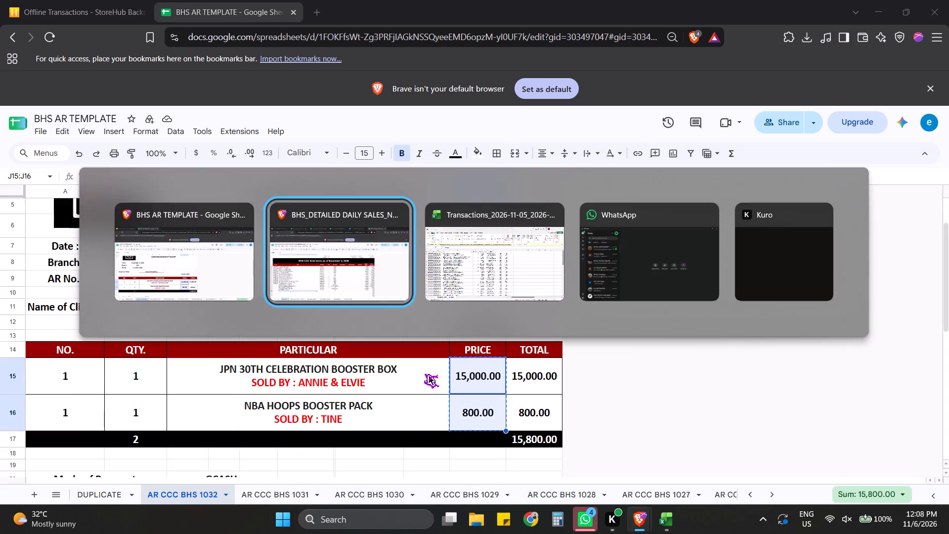
click(273, 402)
click(295, 442)
drag(34, 382, 37, 388)
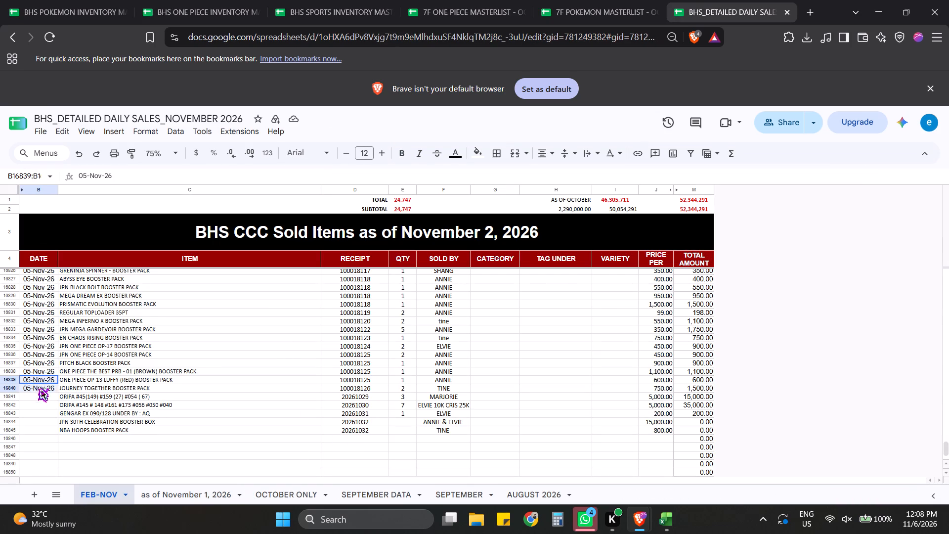
drag(37, 388, 37, 388)
double_click(59, 393)
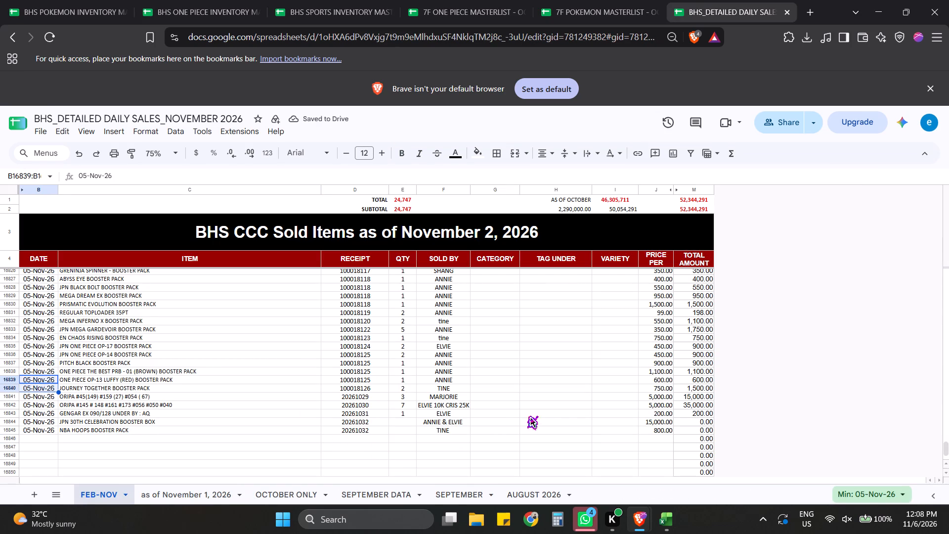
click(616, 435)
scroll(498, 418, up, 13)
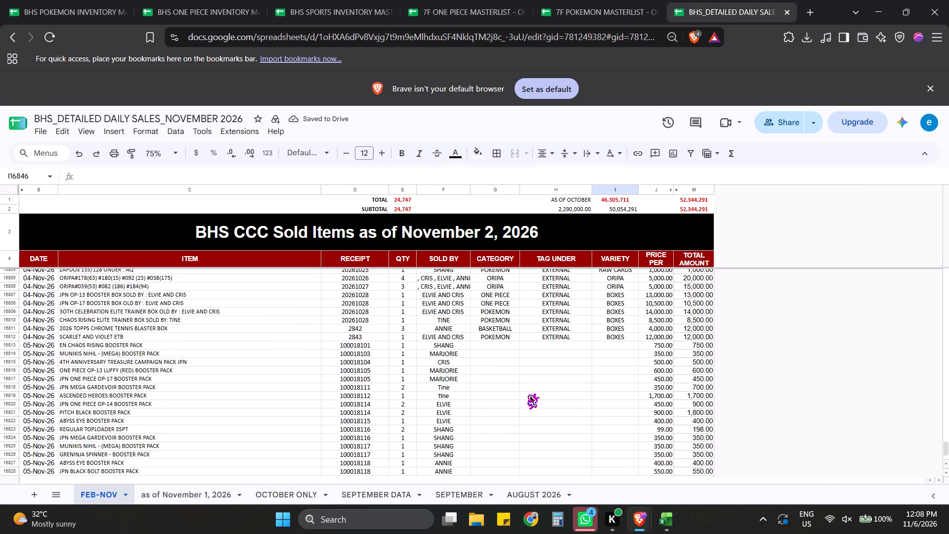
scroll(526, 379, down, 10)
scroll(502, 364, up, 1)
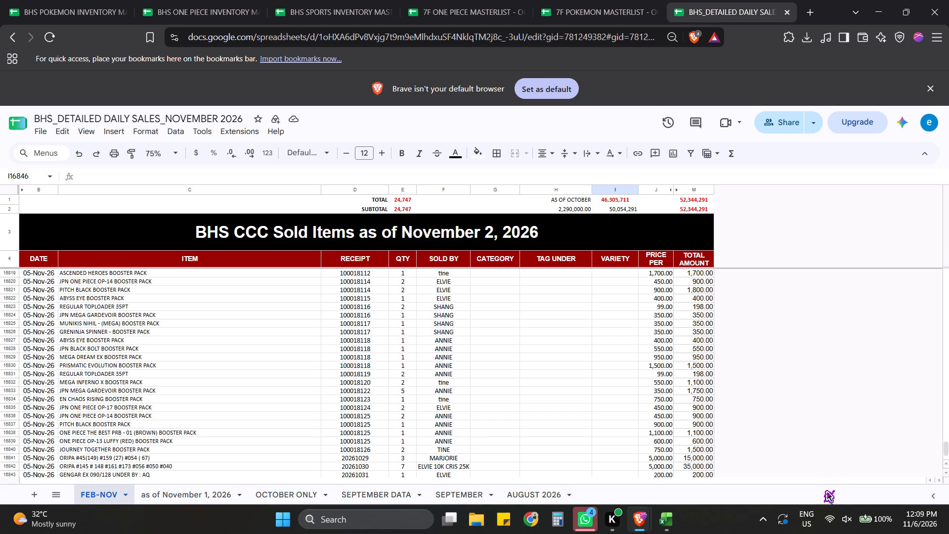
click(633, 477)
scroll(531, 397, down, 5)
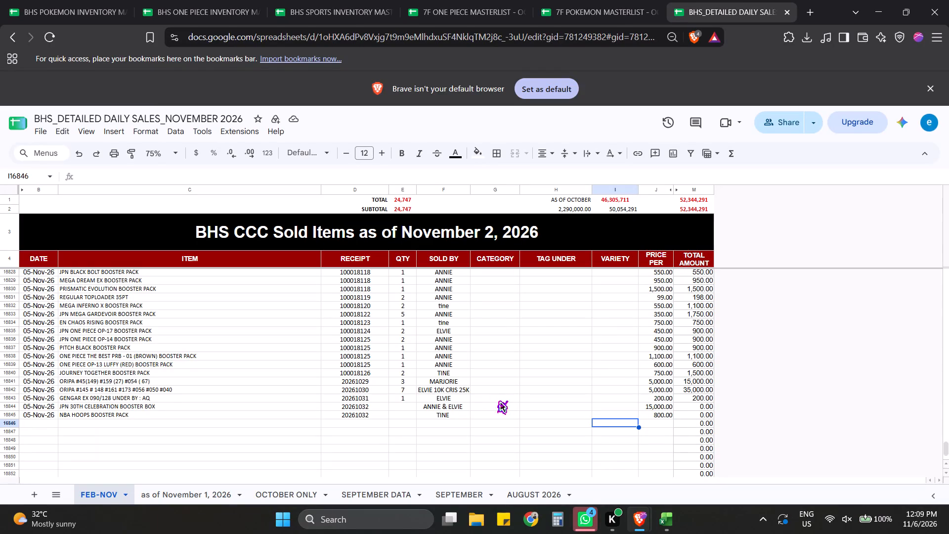
Enter the item 30TH CELEBRATION BOOSTER BUNDLE in C16846 with receipt number 2844 in D16846.
click(106, 426)
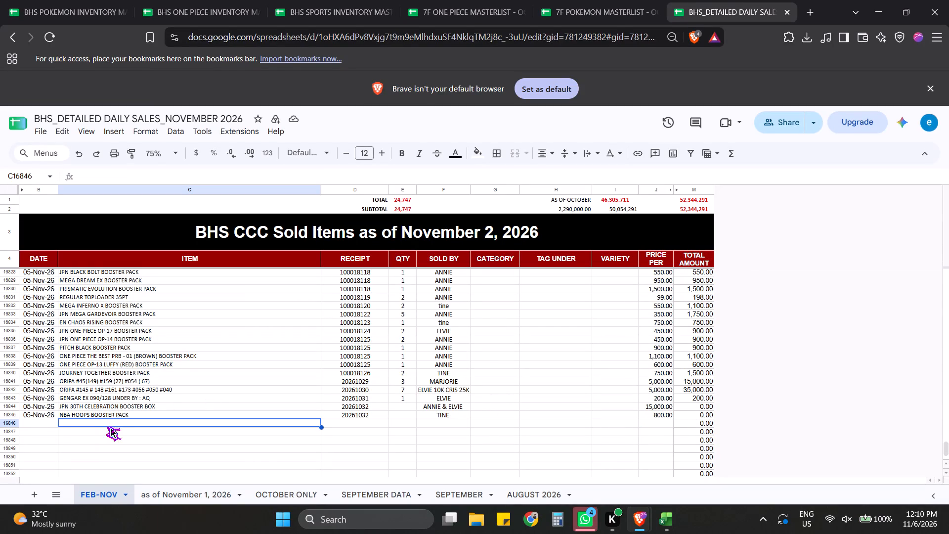
text(30th)
key(space)
key(BackSpace)
key(BackSpace)
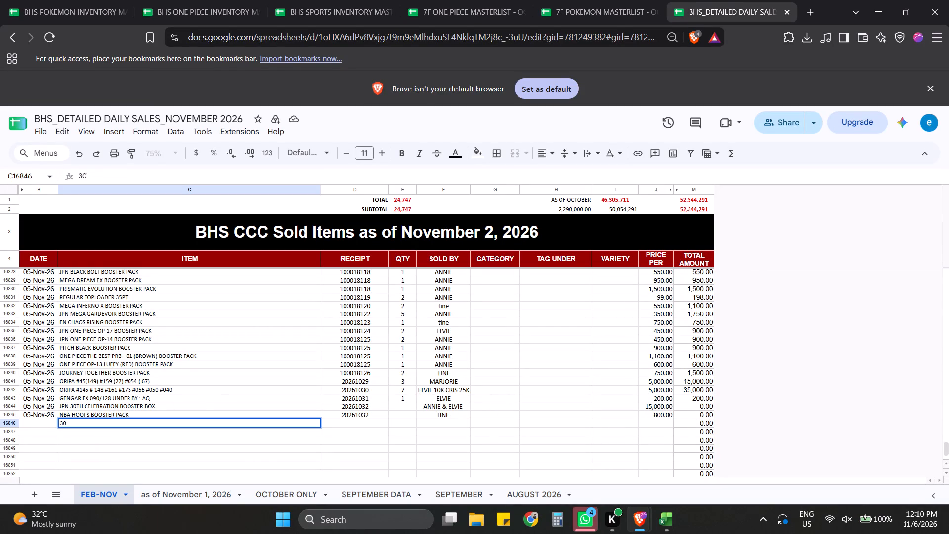
text(EBRATION)
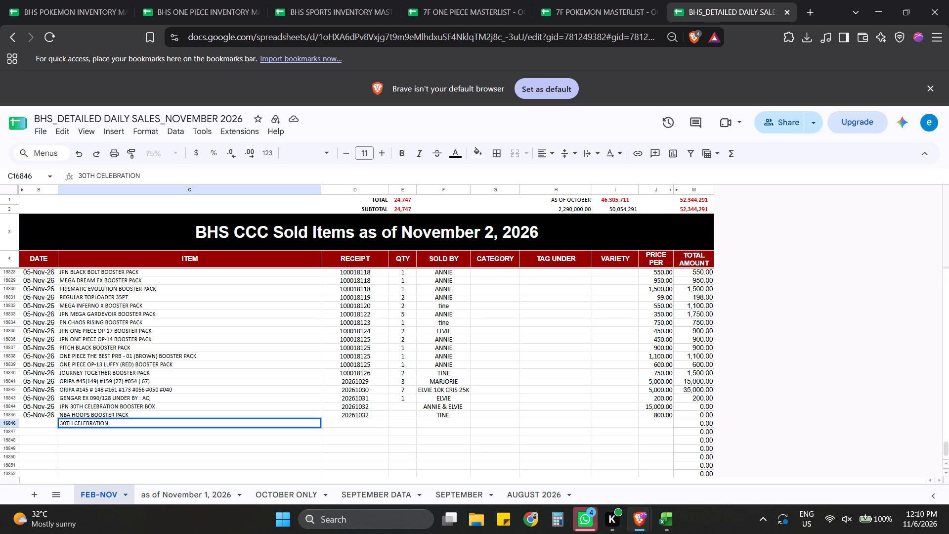
key(space)
text(BOOSTER)
key(space)
text(BUNDLE)
key(Tab)
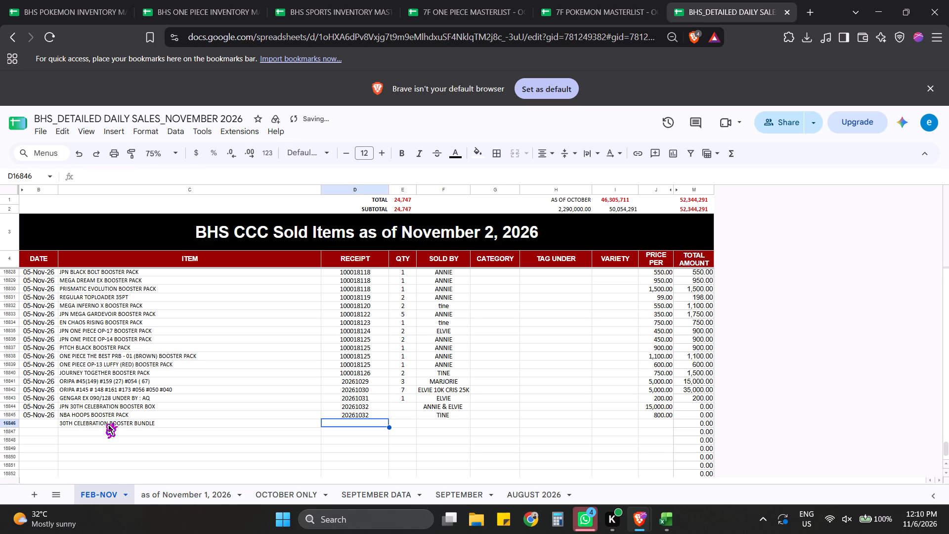
text(2844)
key(Tab)
Set QTY to 1 for the JPN 30TH CELEBRATION BOOSTER BOX and NBA HOOPS BOOSTER PACK rows, E16844 and E16845.
key(Up)
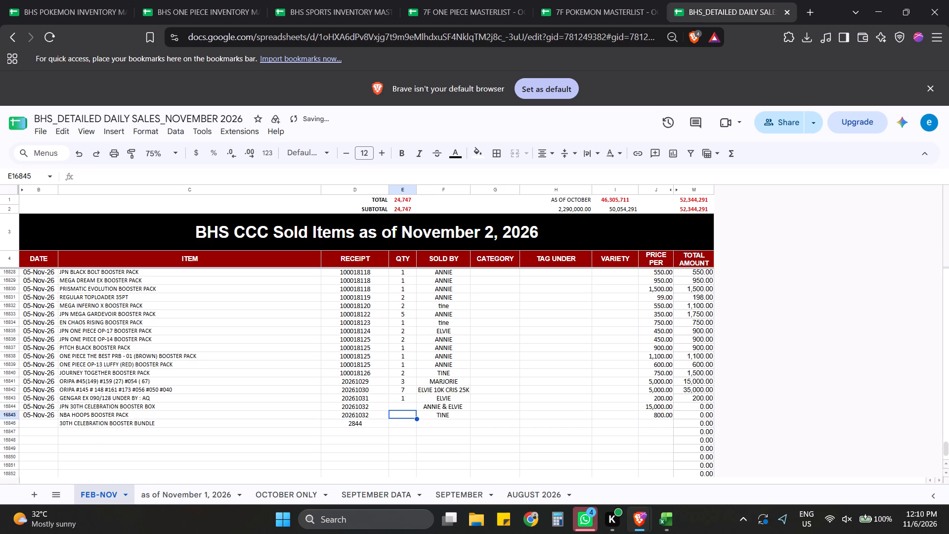
key(Up)
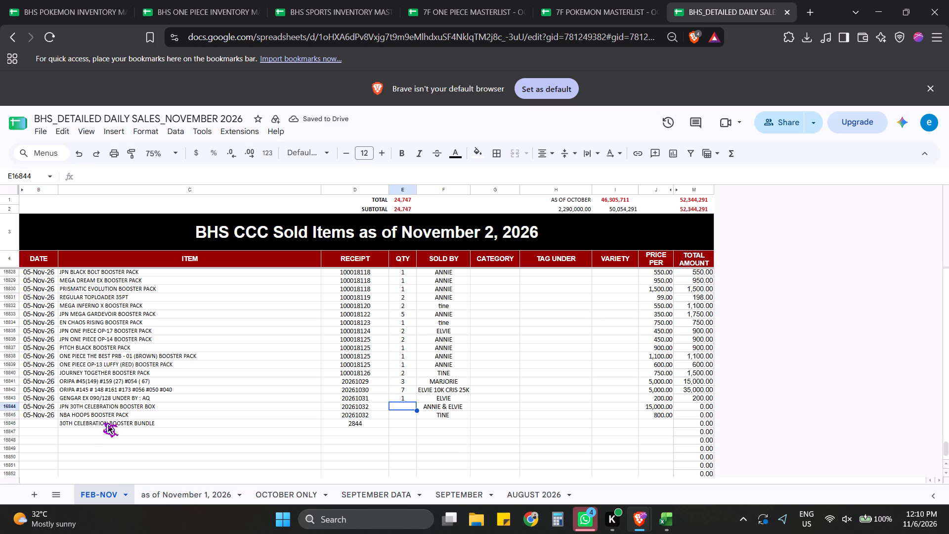
key(1)
key(Down)
key(1)
key(Down)
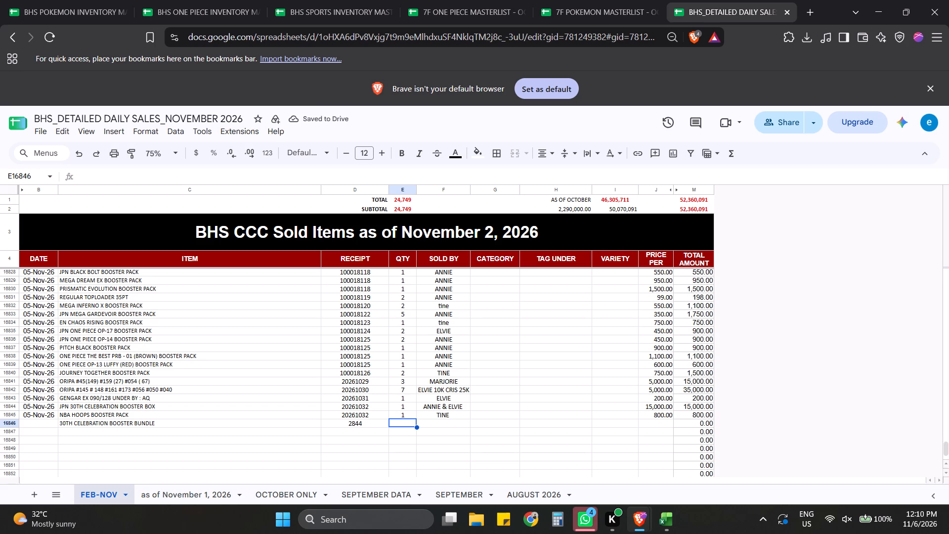
Complete row 16846 for the 30TH CELEBRATION BOOSTER BUNDLE with QTY 1, SOLD BY CRIS and PRICE PER 8000.
key(1)
key(Right)
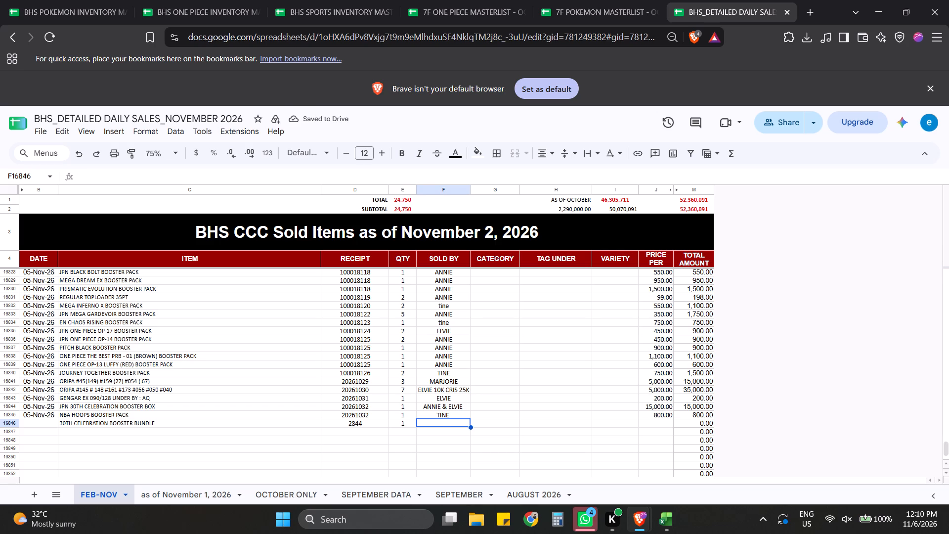
text(CRIS)
key(Tab)
key(Tab)
key(Tab)
key(Tab)
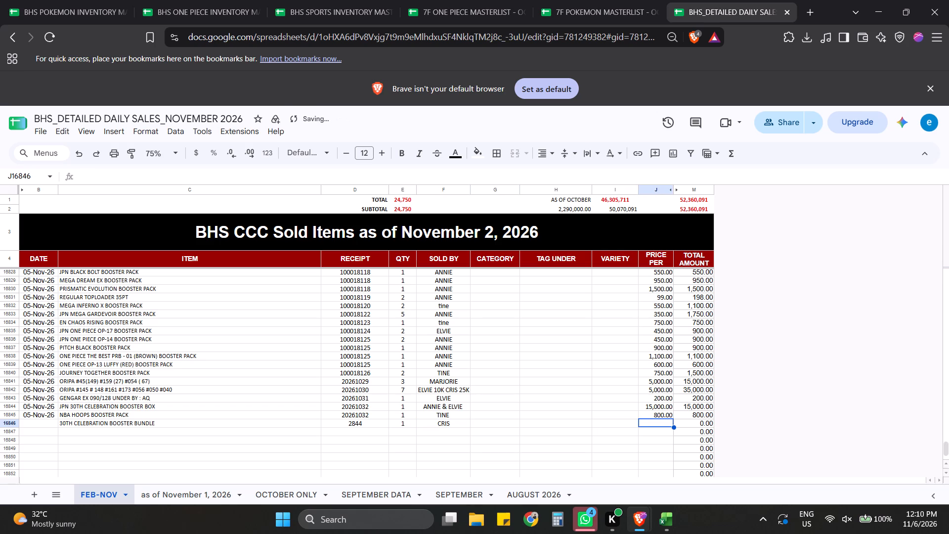
text(8000)
key(Return)
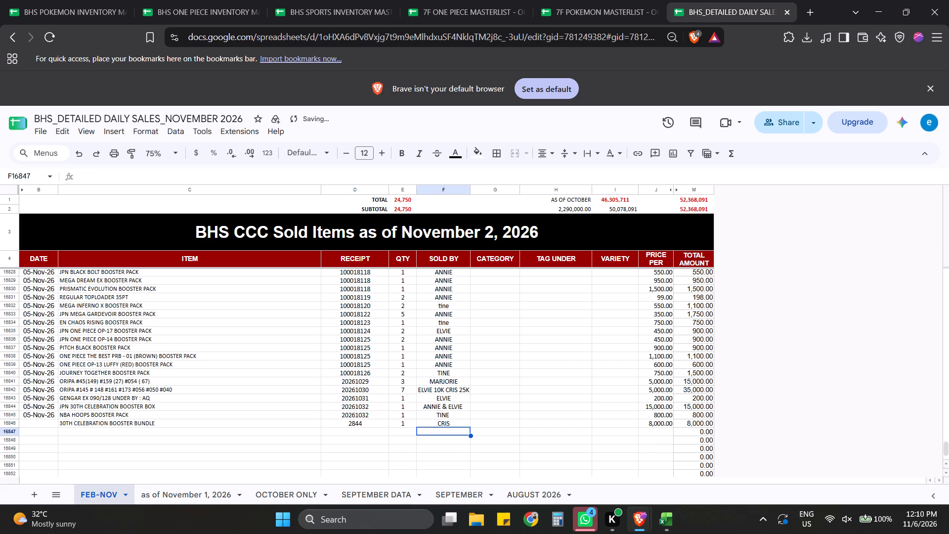
Enter the item 2025-26 TOPPS CHROME UPDATE BLASTER BOX in C16847 with receipt number 2845 in D16847.
key(Left)
key(Left)
key(Left)
key(Left)
key(Right)
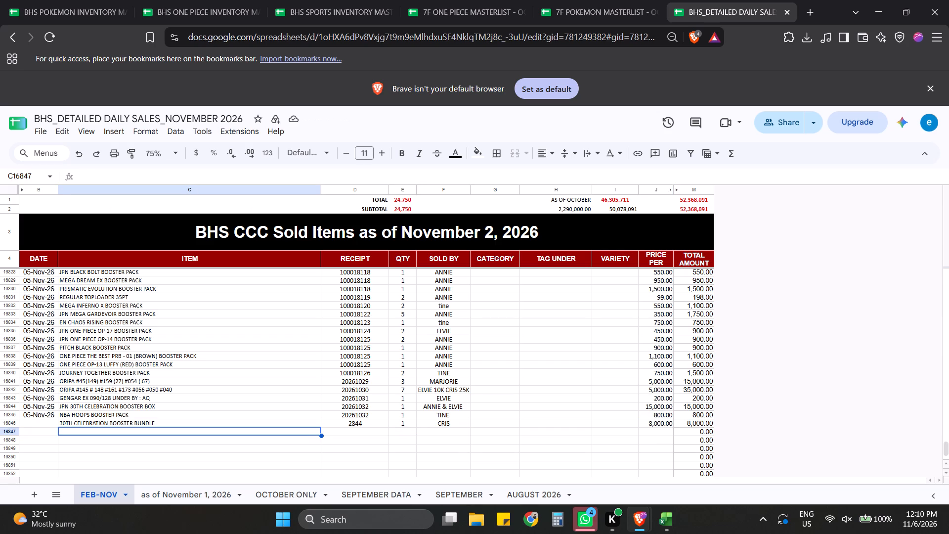
text(2025-26 TOPPS CHROME)
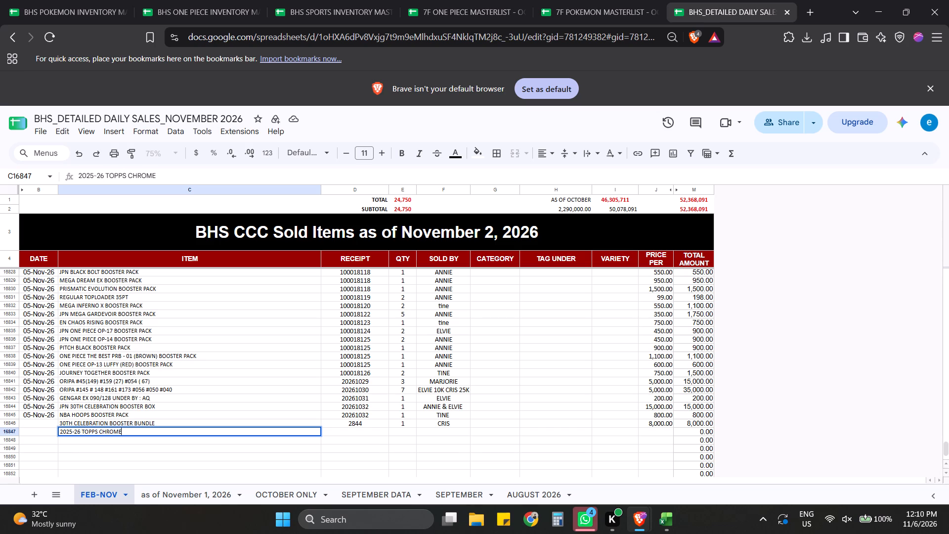
key(space)
text(UPDATE)
key(space)
text(BLASTER BOX)
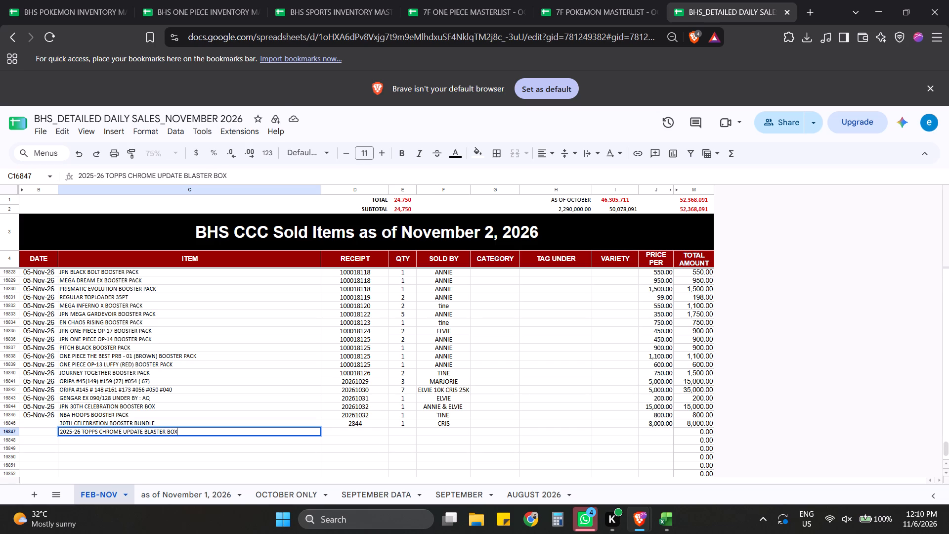
key(Tab)
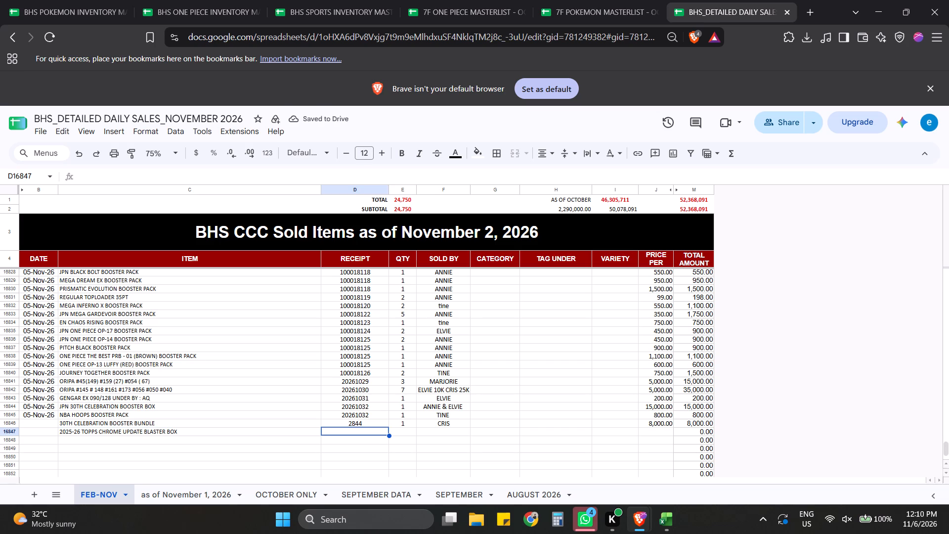
text(2845)
key(Tab)
Complete row 16847 for the TOPPS CHROME UPDATE BLASTER BOX with QTY 1, SOLD BY ANNIE and PRICE PER 7000.
key(1)
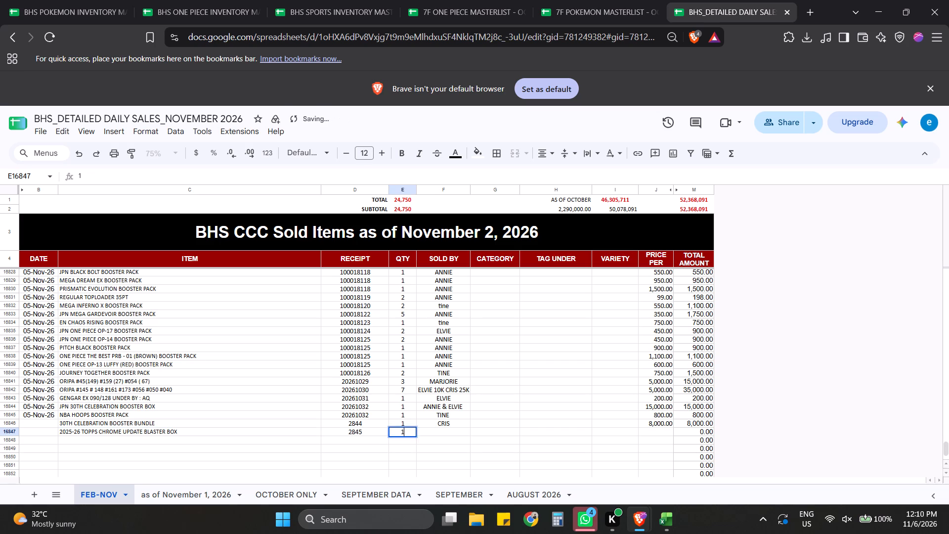
key(Tab)
text(ANNIE)
key(Tab)
key(Tab)
key(Tab)
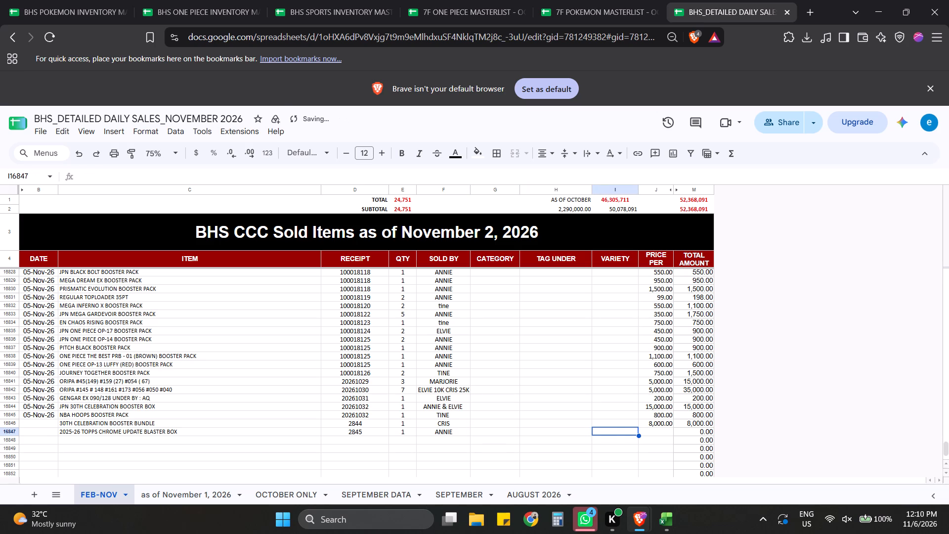
text(70)
key(Escape)
key(Right)
key(1)
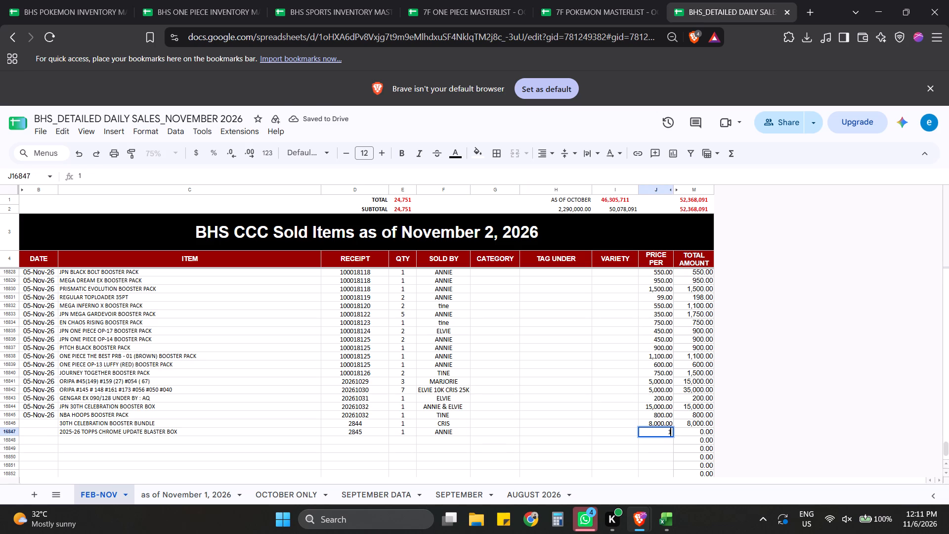
key(BackSpace)
text(40)
key(BackSpace)
key(BackSpace)
text(7000)
key(Return)
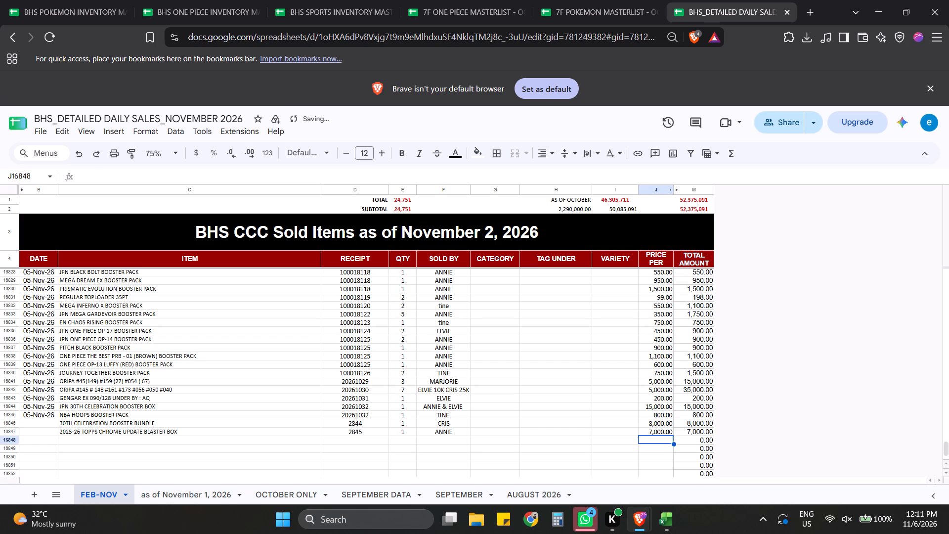
Enter the item ASCENDED HEROES BOOSTER BUNDLE in C16848 with receipt number 2846 in D16848.
key(Left)
key(Left)
key(Left)
key(Left)
key(Left)
key(Left)
key(Left)
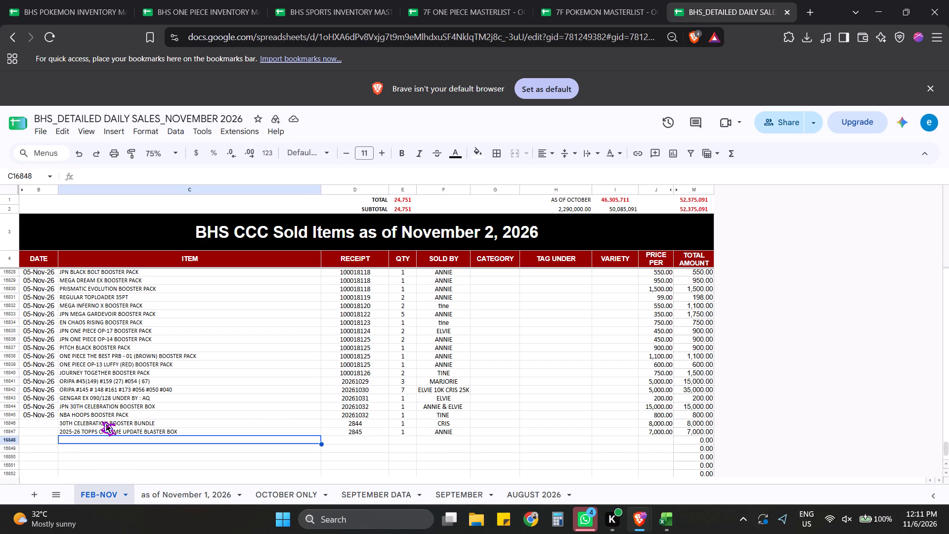
text(ASCENDED)
key(space)
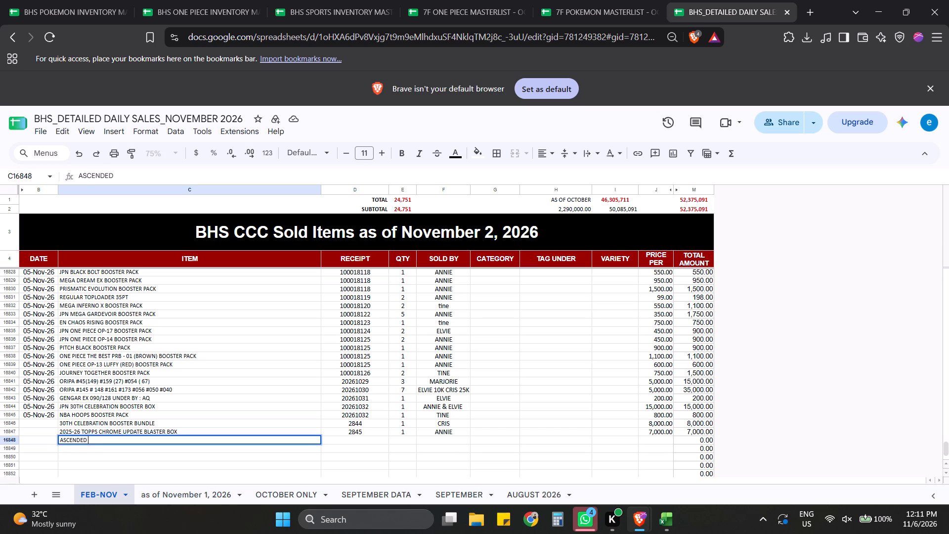
text(HEROES)
key(space)
text(BOOSTER BUNDLE)
key(Tab)
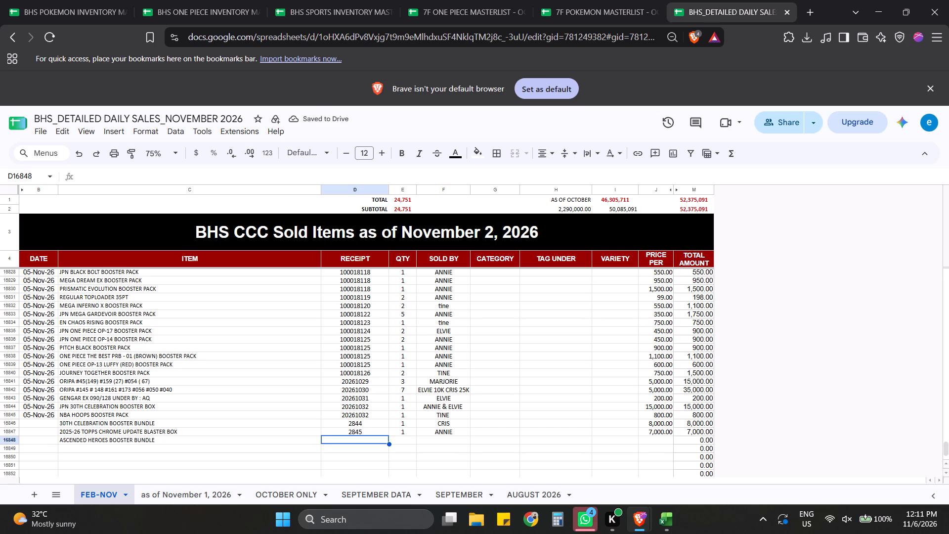
text(2846)
key(Tab)
Complete row 16848 for the ASCENDED HEROES BOOSTER BUNDLE with QTY 1, SOLD BY ELVIE AND TINE and PRICE PER 8000.
key(1)
key(Tab)
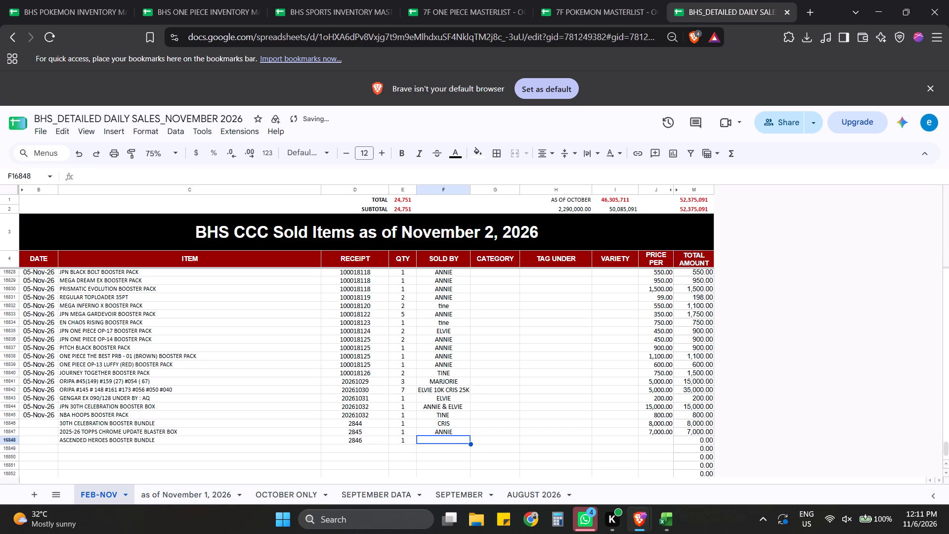
key(Tab)
key(Left)
text(ELVIE AND TINE)
key(Tab)
key(Tab)
key(Tab)
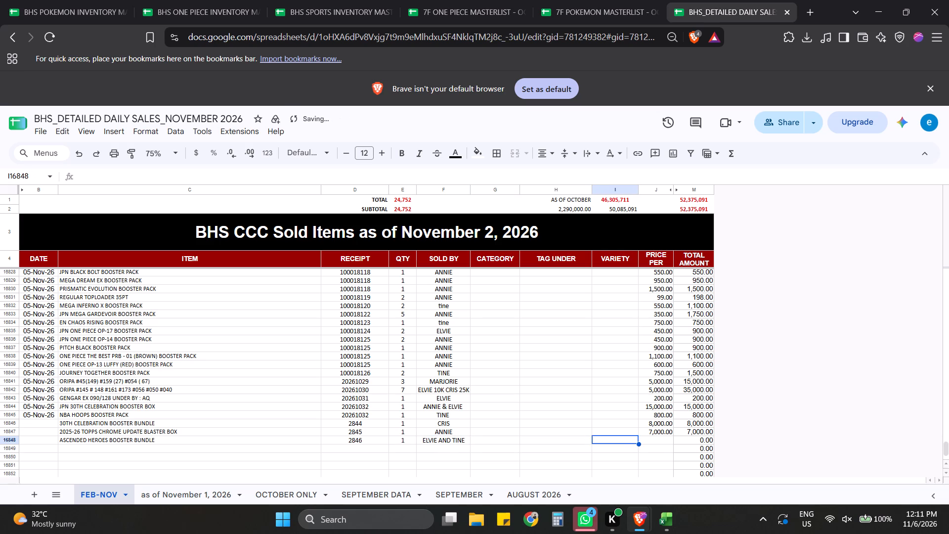
key(Tab)
text(8000)
key(Return)
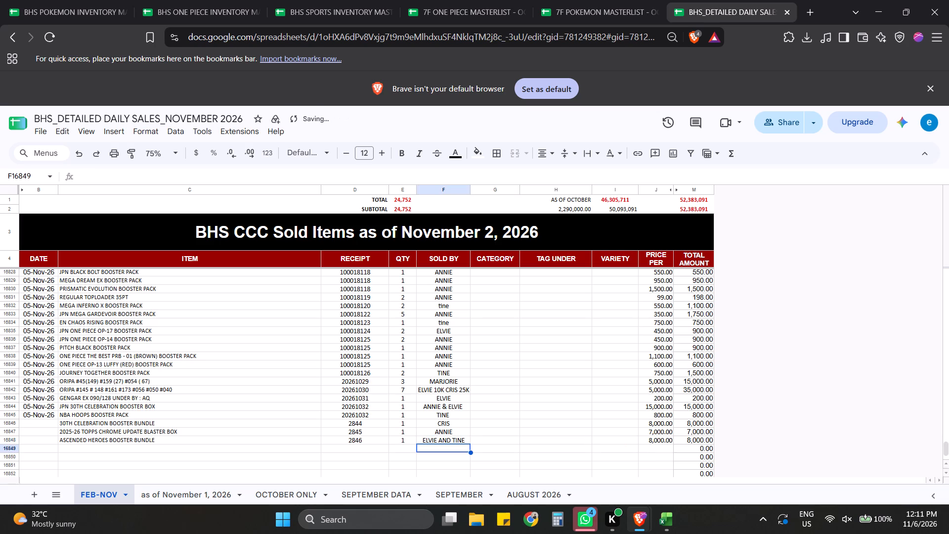
Enter the item ASCENDED HEROES BOOSTER BUNDLE in C16849 with receipt number 2847 in D16849.
key(Left)
key(Left)
key(Left)
key(Left)
key(Right)
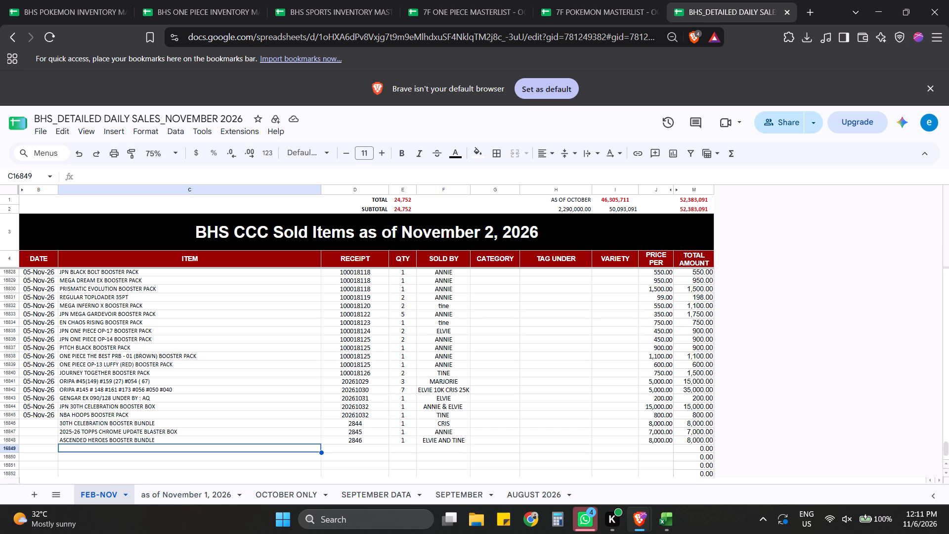
text(ASCEM)
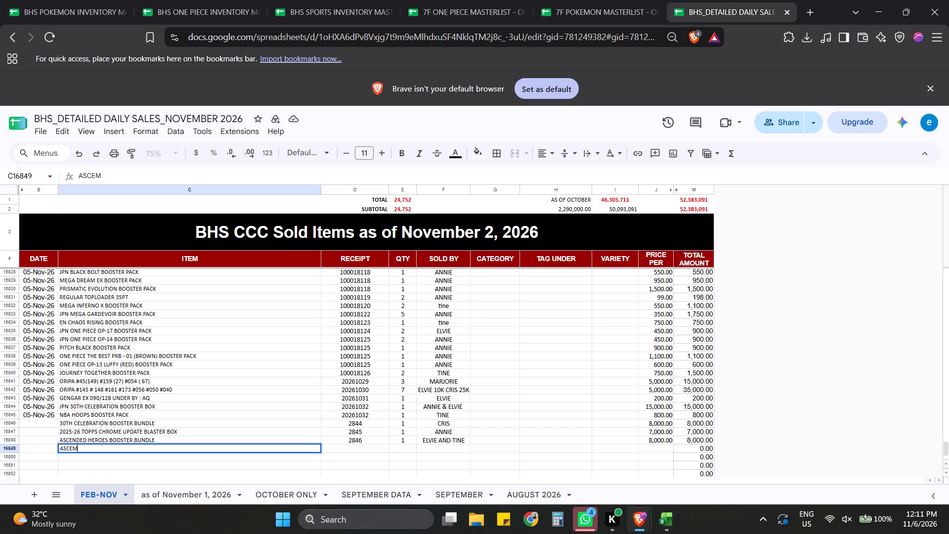
key(BackSpace)
text(NDED)
key(space)
text(HEROES)
key(space)
text(BOOSTER BUNDLE)
key(Tab)
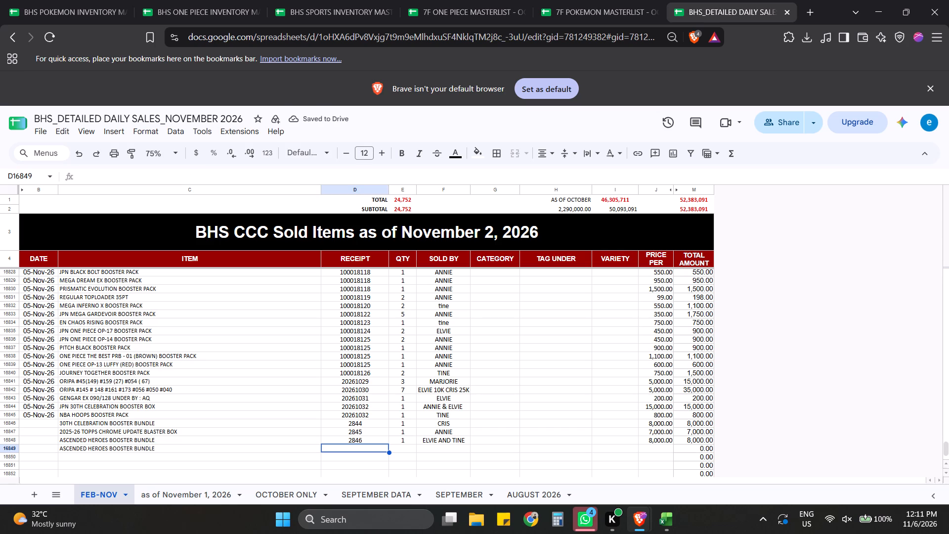
text(2847)
key(Tab)
Complete row 16849 with QTY 1, SOLD BY ELVIE AND MARJORIE and PRICE PER 8000.
key(1)
key(Tab)
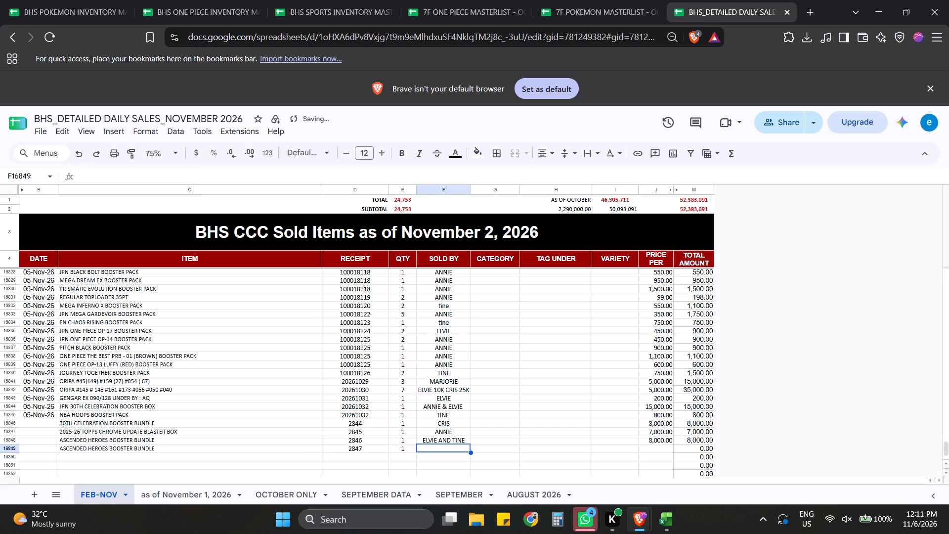
text(ELVIE AND MARJORIE)
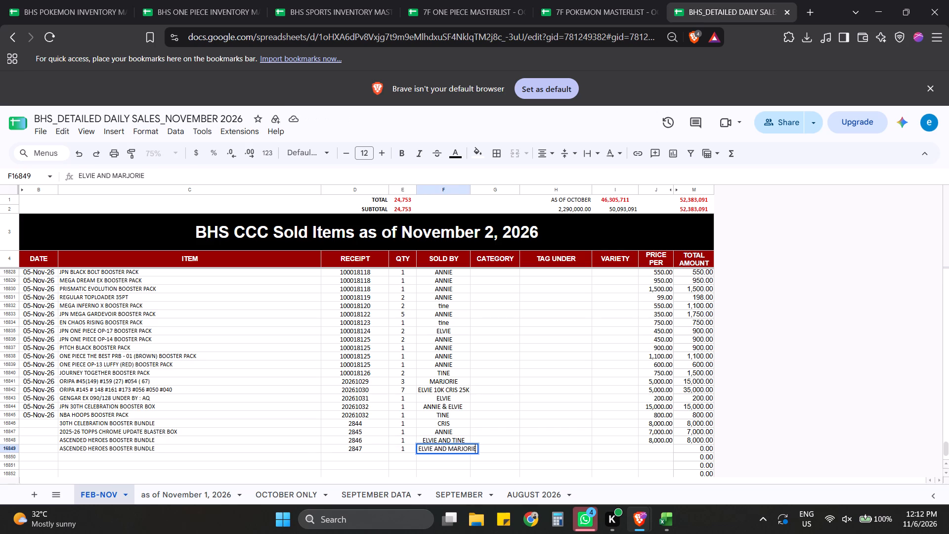
key(Tab)
key(Tab)
key(Tab)
key(Tab)
text(8000)
key(Return)
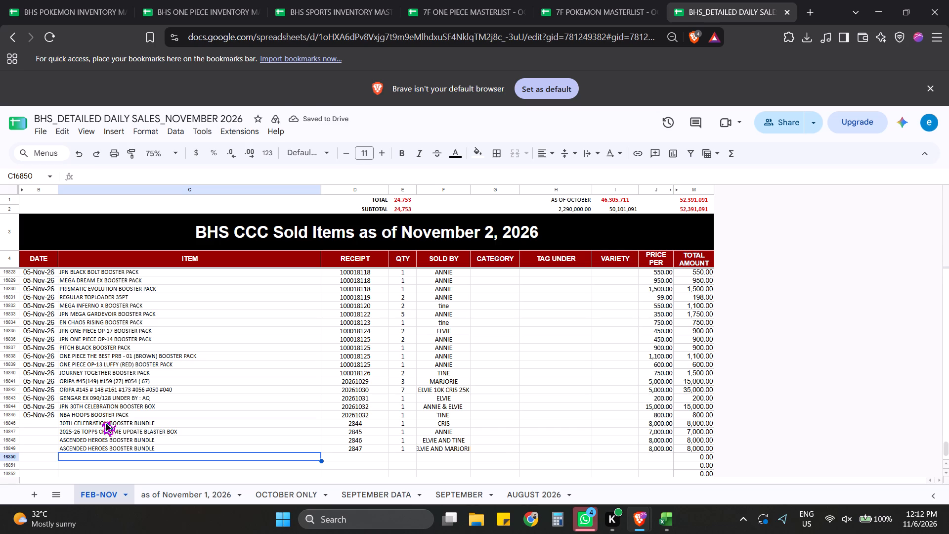
Review the items and receipt numbers already recorded in rows 16841 to 16848.
key(Up)
key(Up)
key(Up)
key(Up)
key(Up)
key(Up)
key(Up)
key(Up)
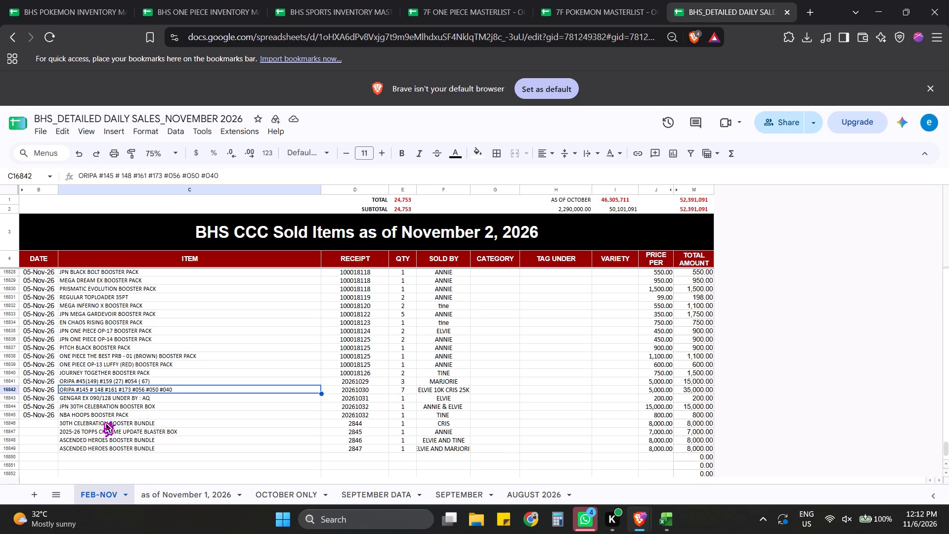
key(Up)
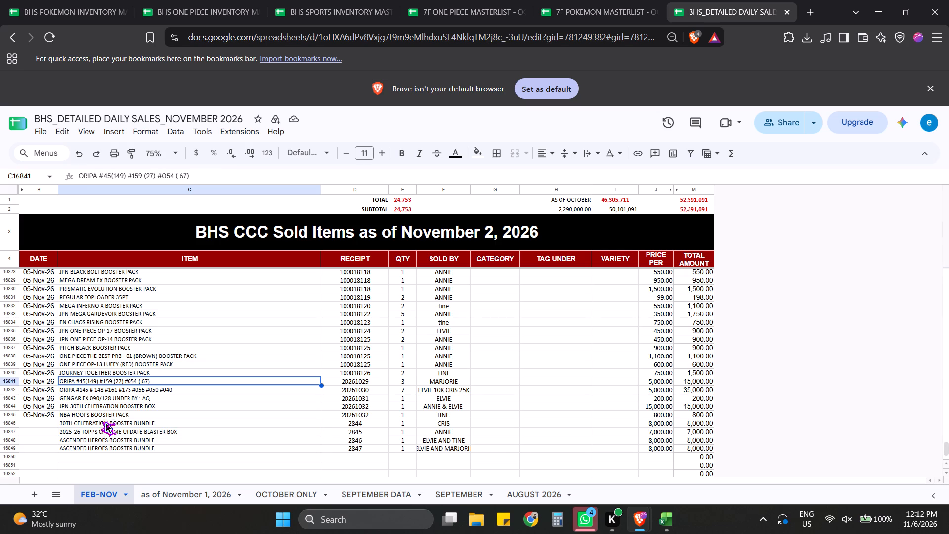
key(Right)
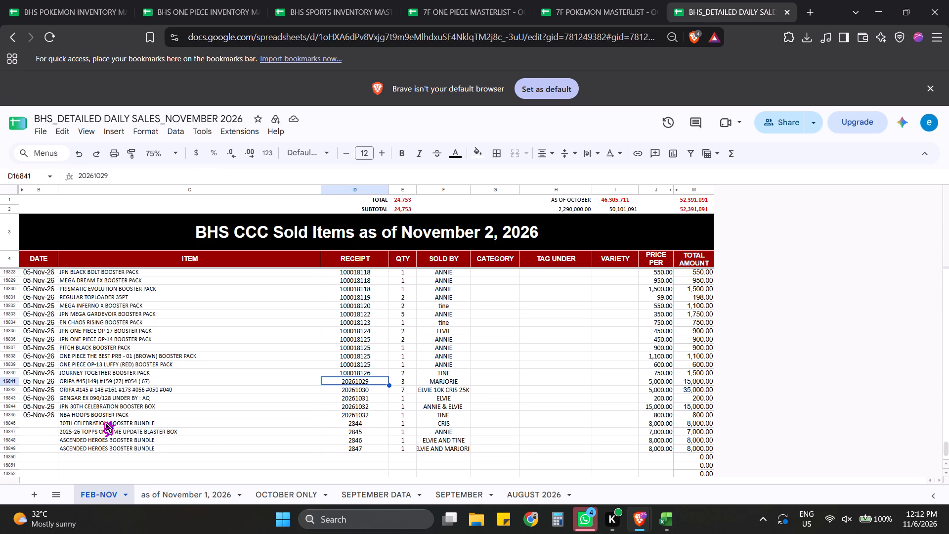
key(Right)
key(Left)
key(Down)
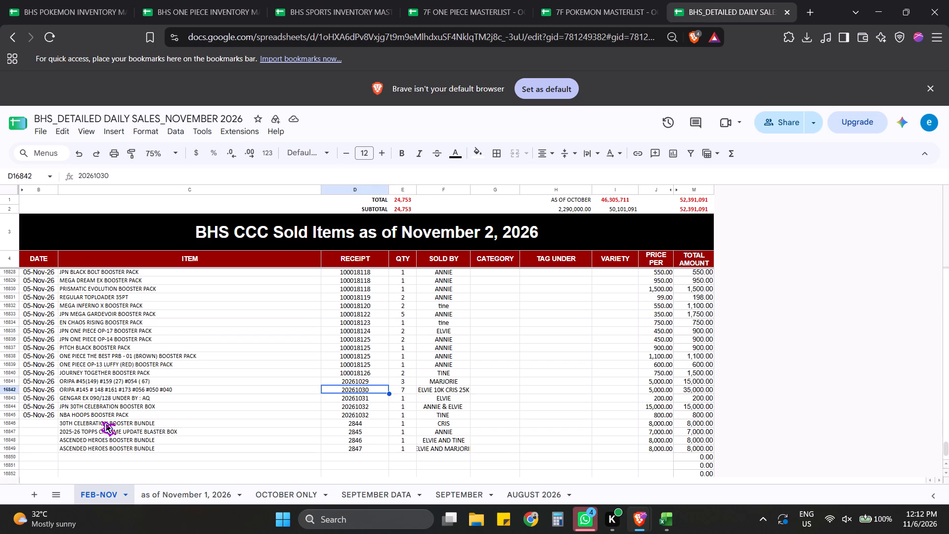
key(Down)
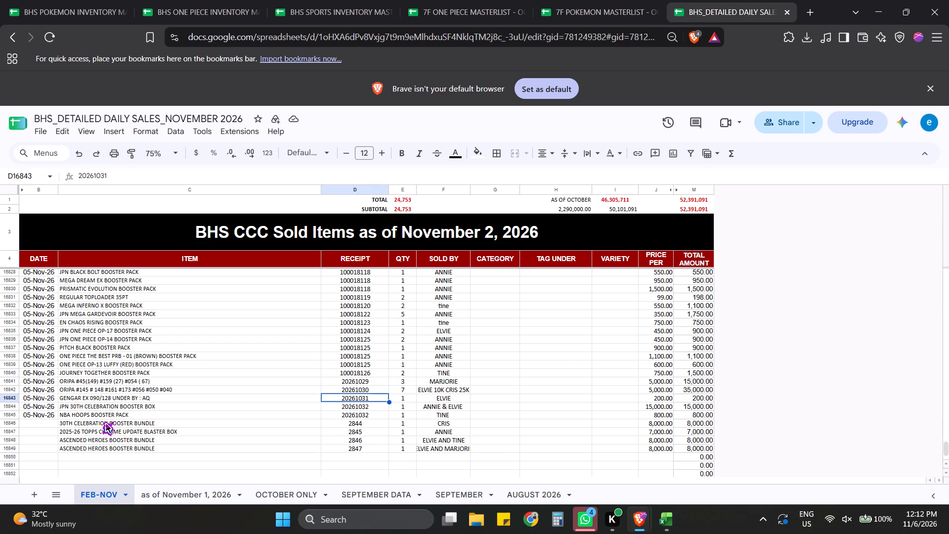
key(Down)
key(Down)
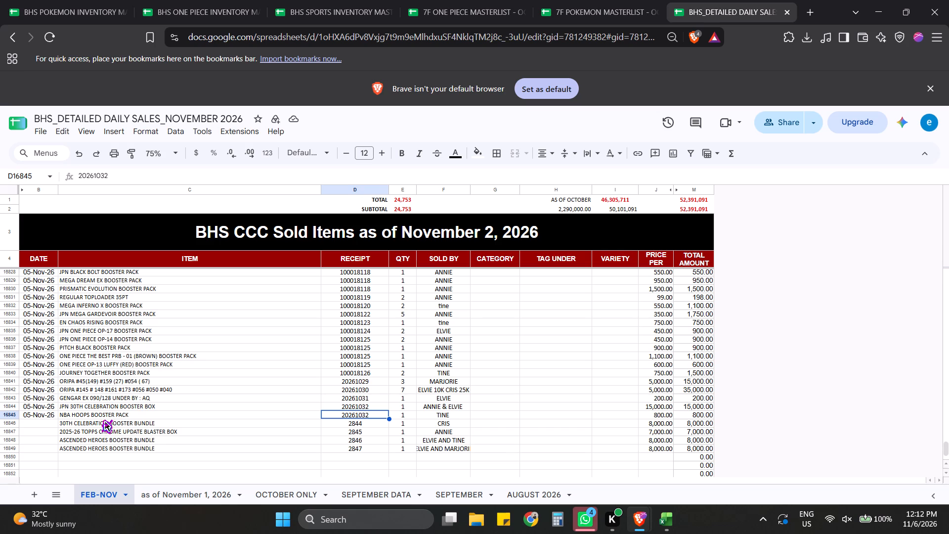
key(Down)
key(Down)
key(Down)
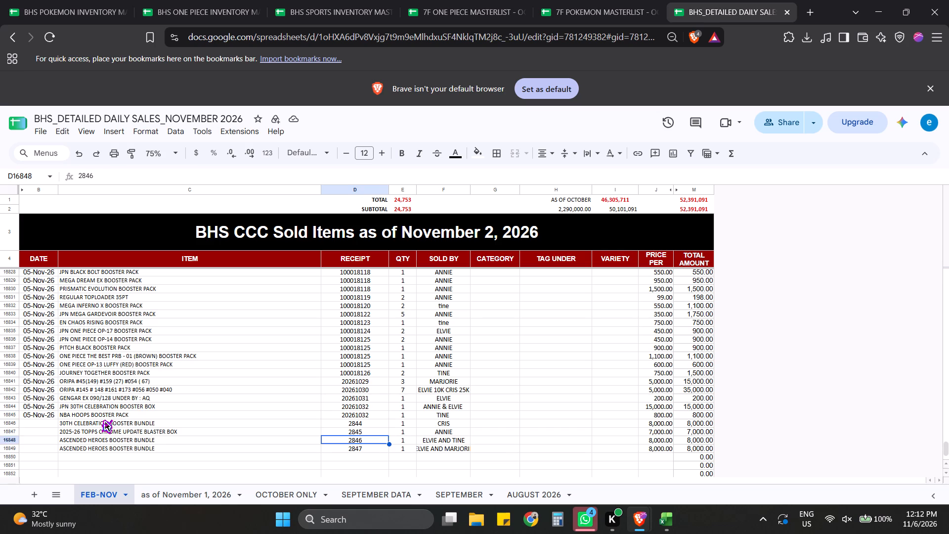
Enter the items GRENINJA SPINNER BOOSTER PACK in C16850 and LOADED ELITE 4 POCKET ZIPPER BINDER in C16851.
key(Left)
key(Down)
key(Down)
text(GRENI)
text(NJA)
key(space)
text(SPINNER BOOSTER)
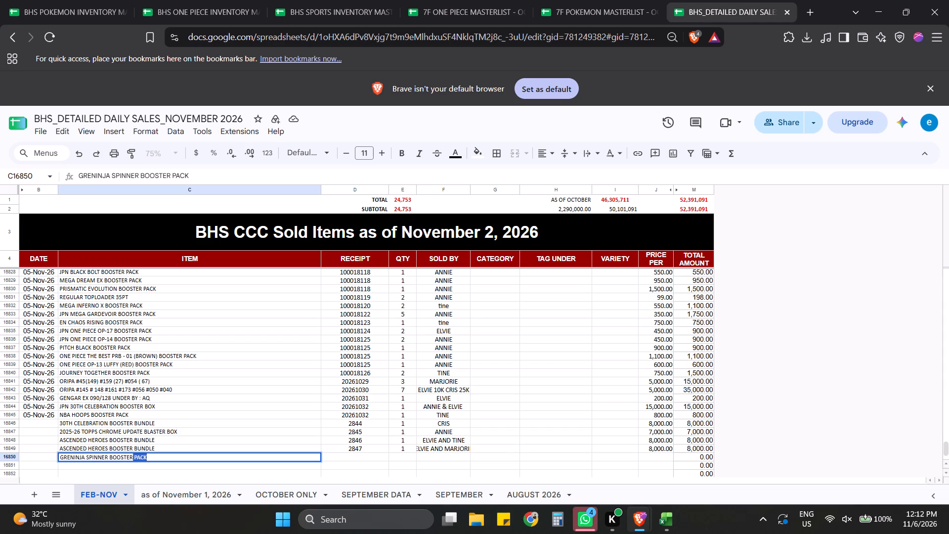
key(Return)
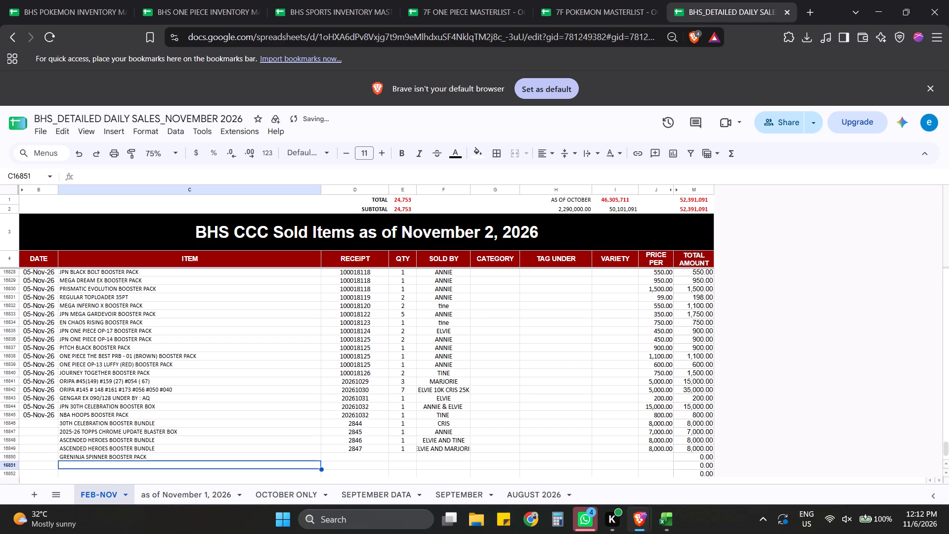
text(LOADED ELITE 4 POCKET ZIPPER BID)
key(BackSpace)
text(NDER)
key(Tab)
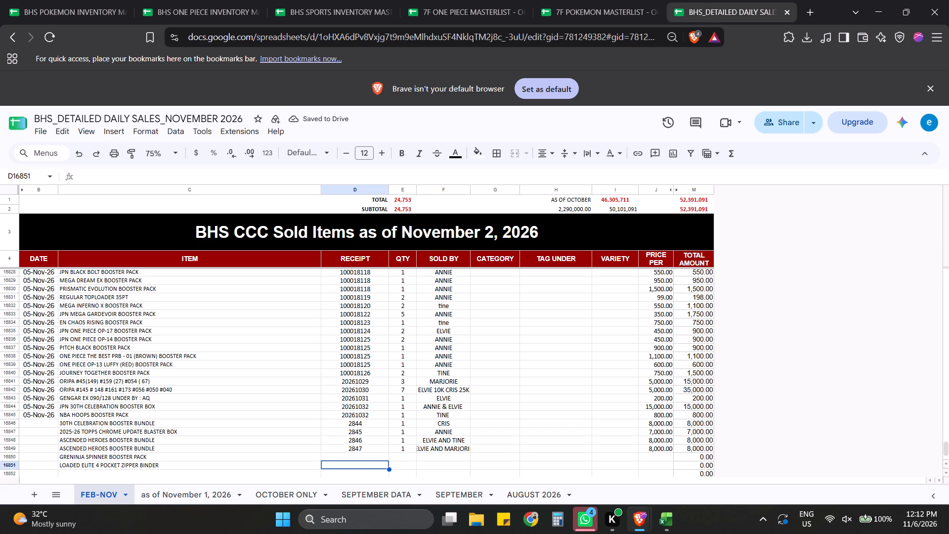
Fill RECEIPT and QTY for the two new items: 7500 and 1 in row 16850, 960 and 1 in row 16851.
key(Up)
text(7500)
key(Return)
text(960)
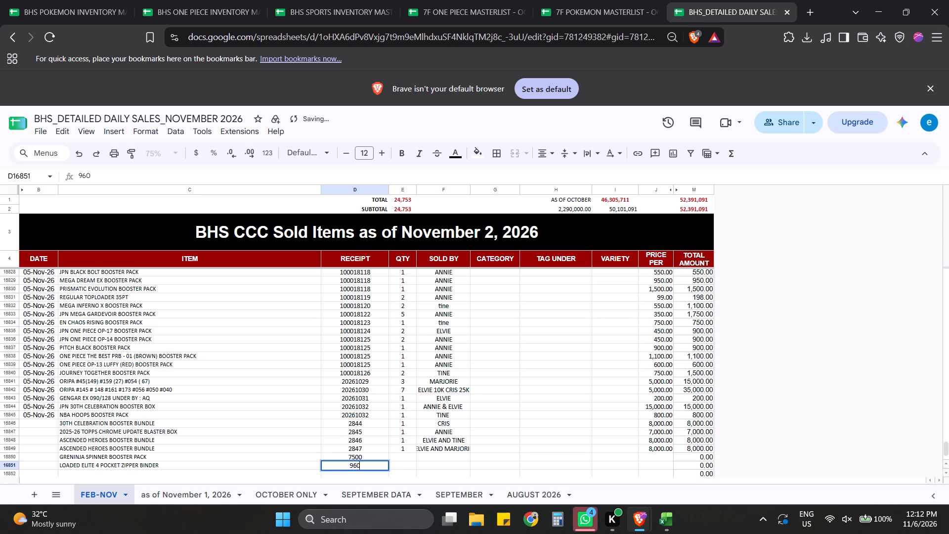
key(Tab)
key(Up)
key(1)
key(Down)
key(1)
Set SOLD BY to ELVIE AND ANNIE for both rows 16850 and 16851.
key(Right)
key(Up)
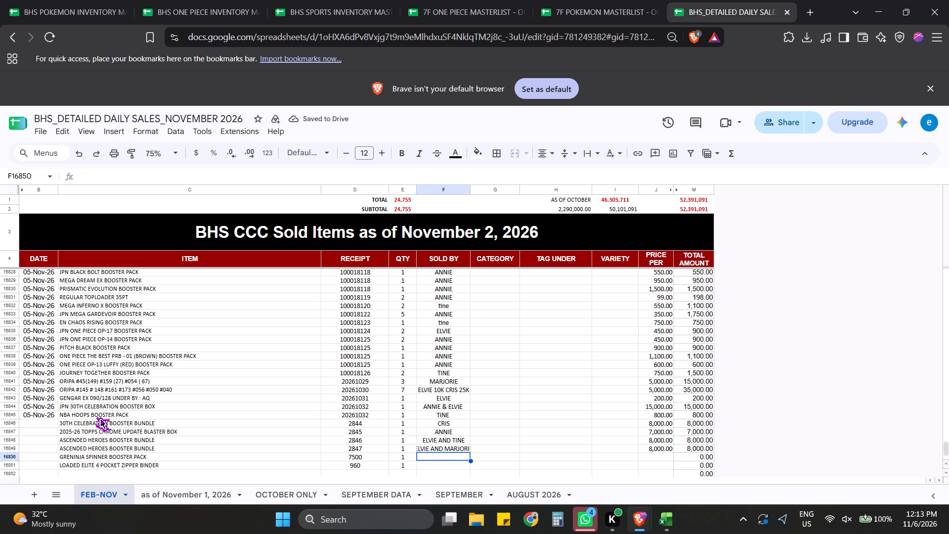
text(ELVIE)
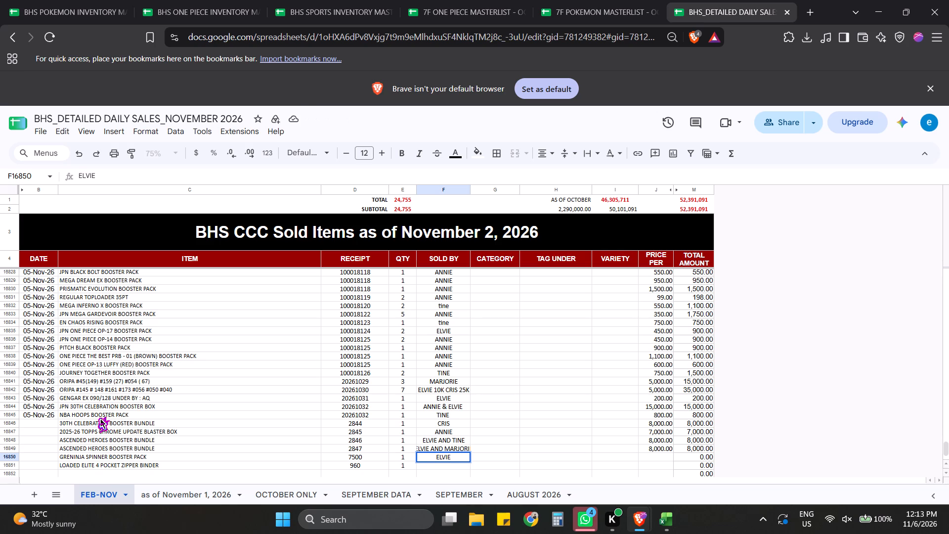
key(space)
text(AND ANNIE)
key(Return)
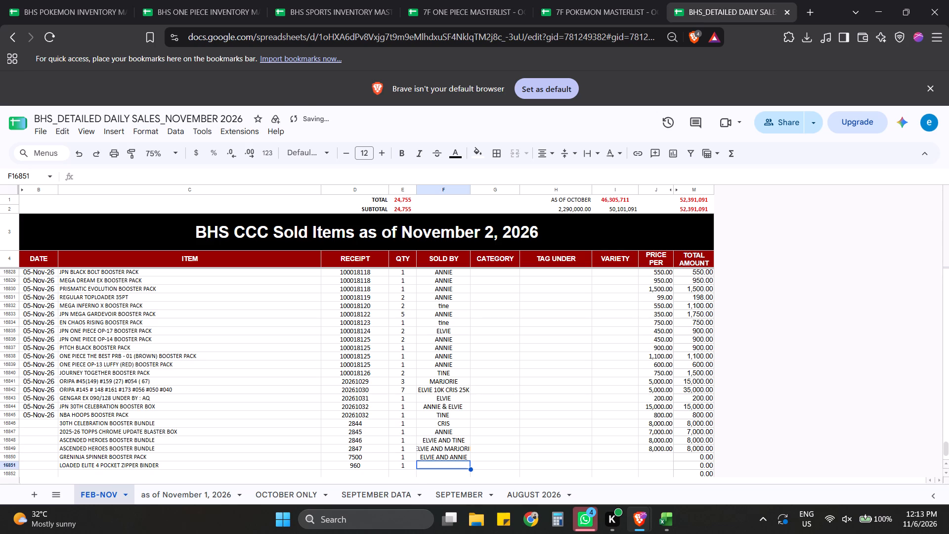
text(ELB)
key(BackSpace)
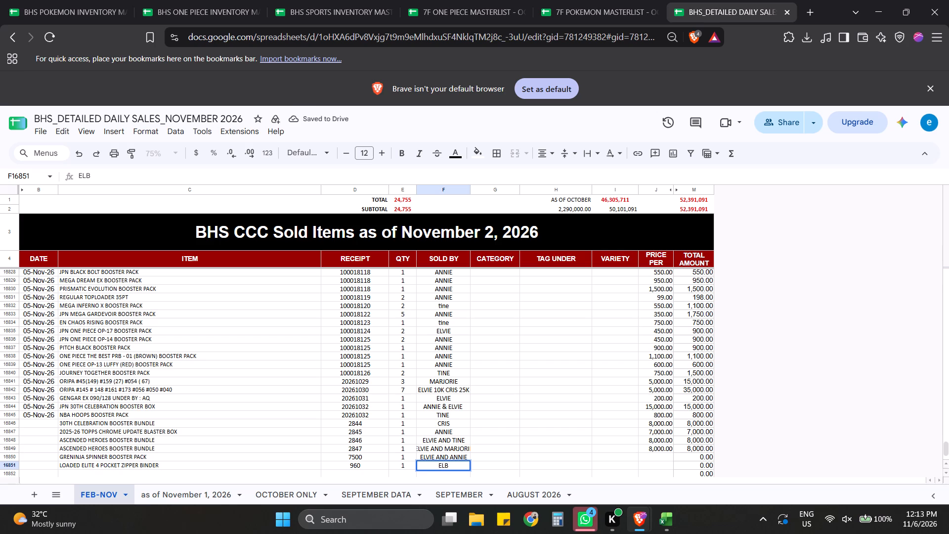
key(v)
text(IE AND AN)
key(Return)
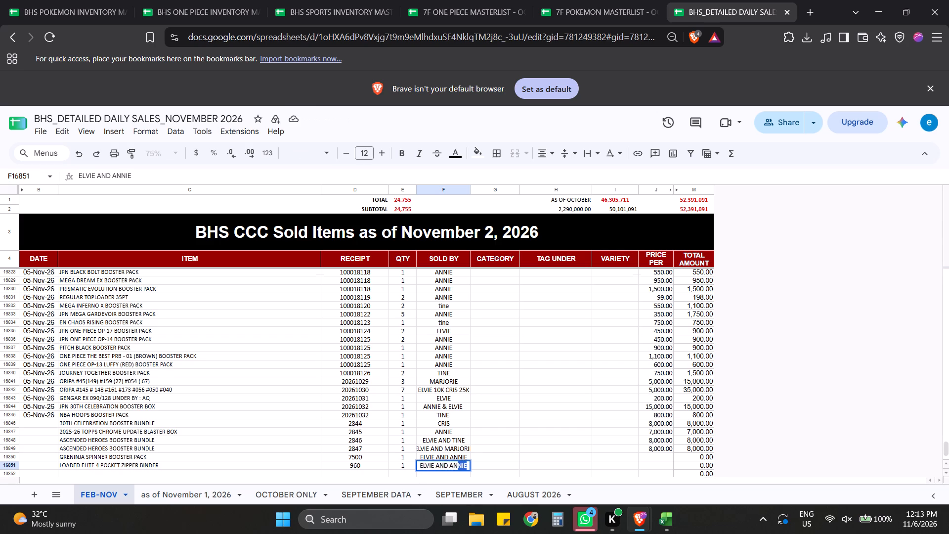
Set PRICE PER to 7500 for the Greninja spinner pack in row 16850 and 960 for the zipper binder in row 16851.
key(Up)
key(Right)
key(Right)
key(Right)
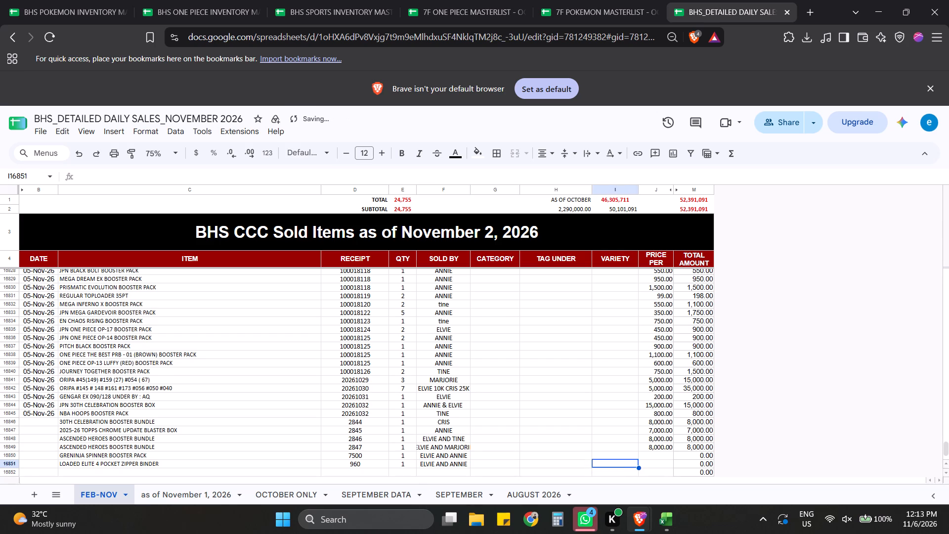
key(Right)
key(Up)
text(7500)
key(Return)
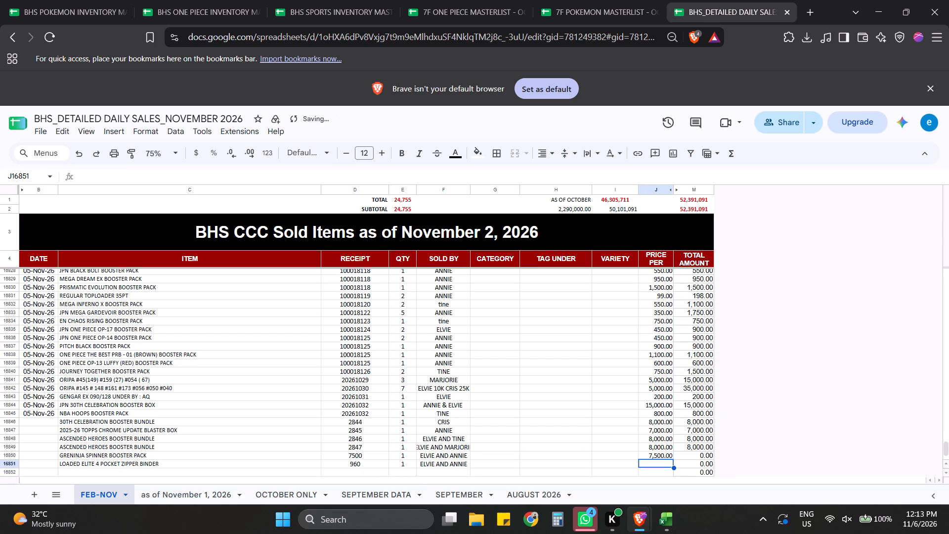
text(960)
key(Return)
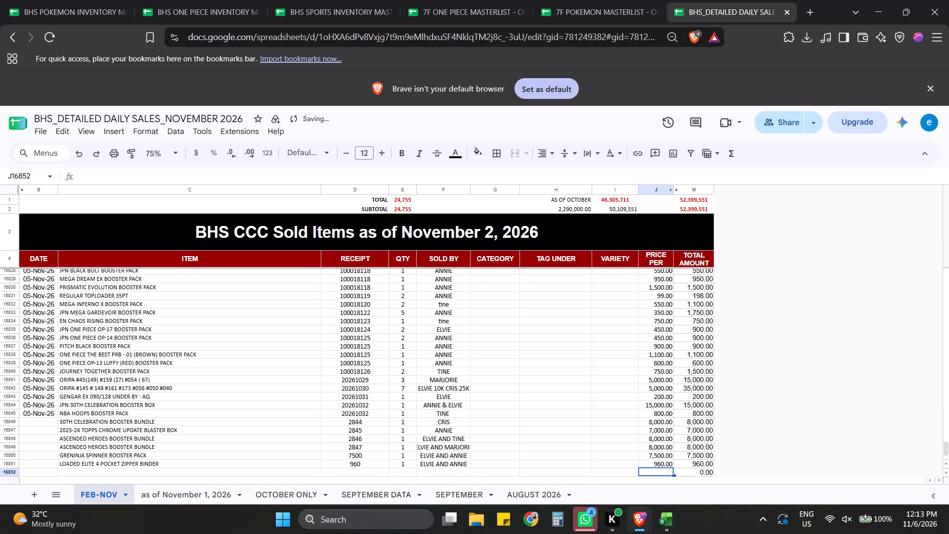
Change the item name in C16850 to GRENINJA SPINNER BOOSTER BOX.
key(Left)
key(Left)
key(Left)
key(Left)
key(Left)
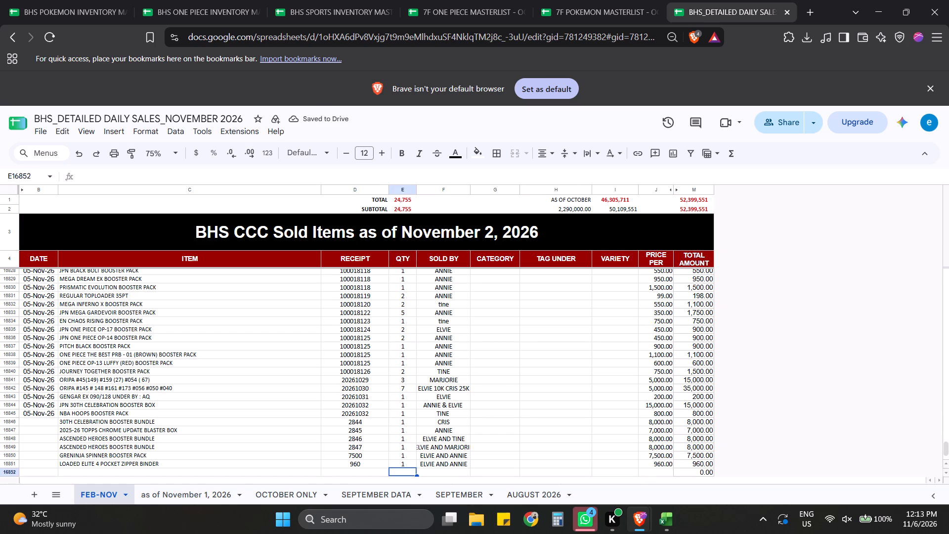
key(Left)
key(Left)
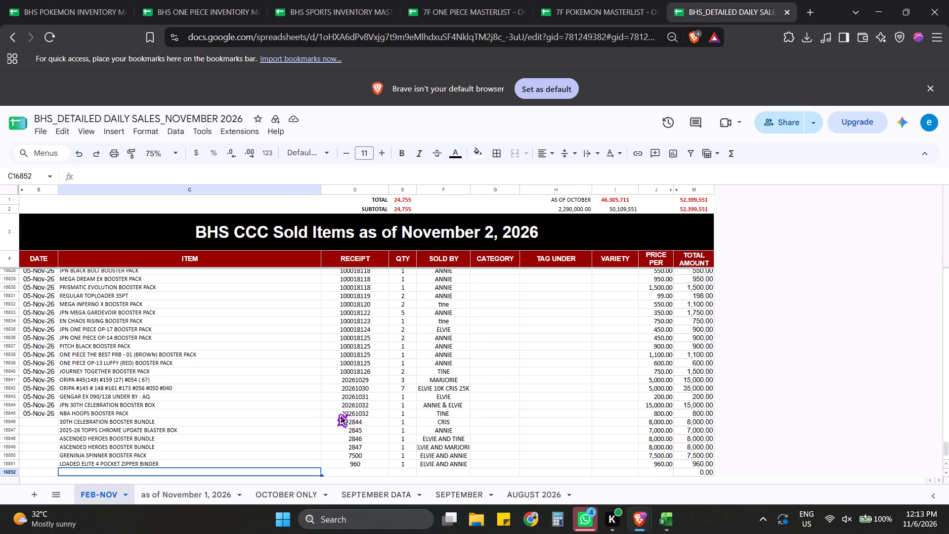
double_click(167, 453)
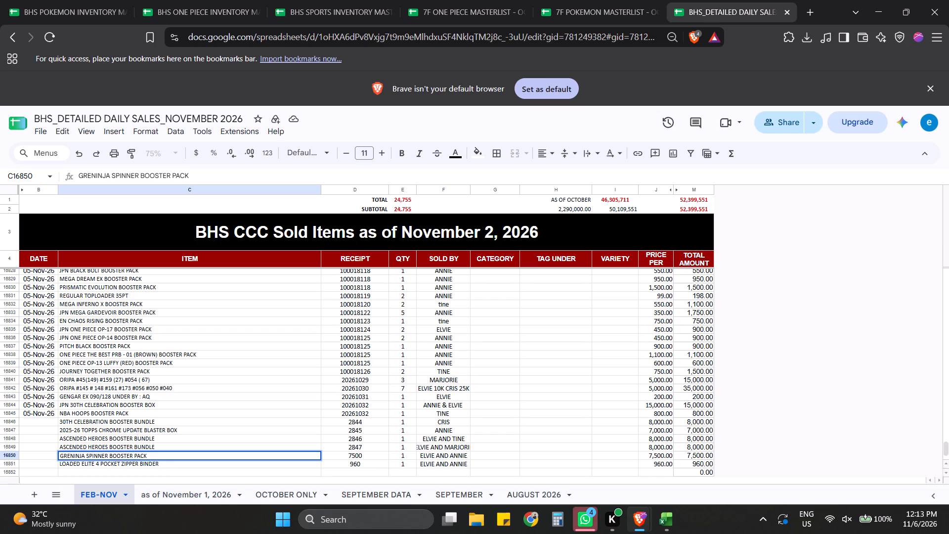
key(BackSpace)
key(BackSpace)
key(BackSpace)
key(BackSpace)
text(BOX)
key(Return)
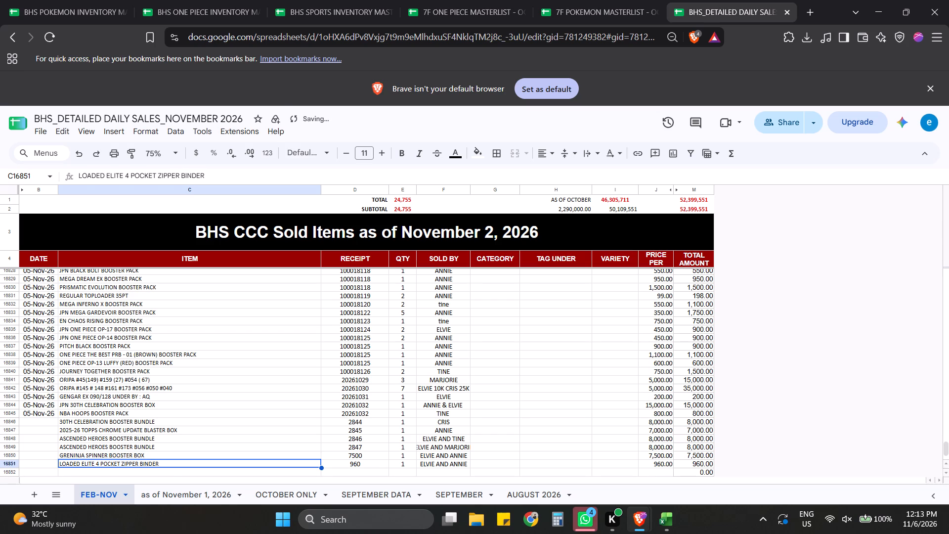
key(Return)
key(Return)
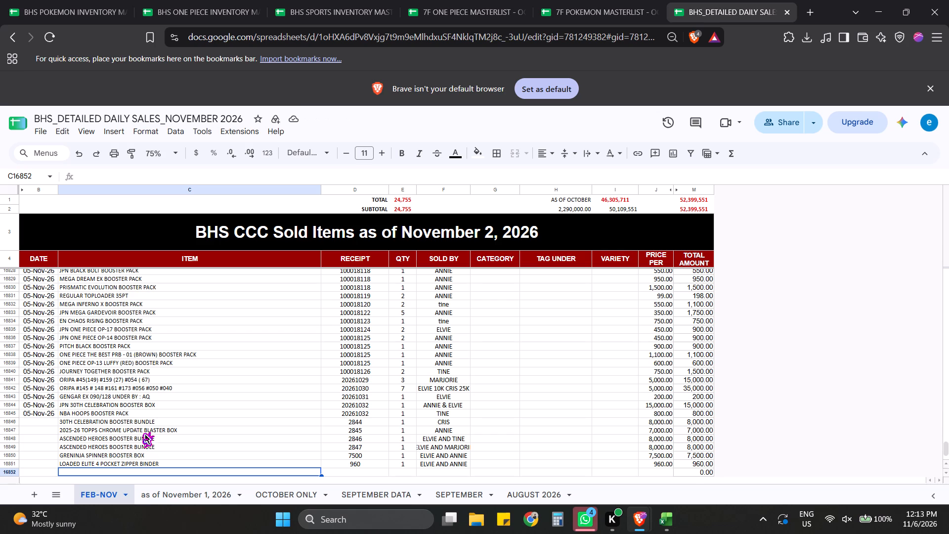
Review the receipt numbers of the Nov 5 rows leading up to the newly added items.
scroll(140, 432, up, 1)
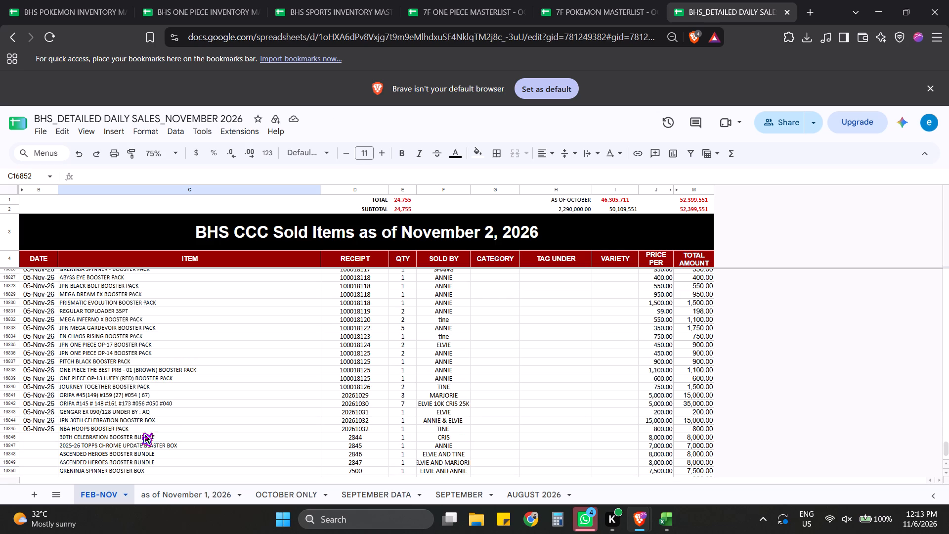
click(377, 386)
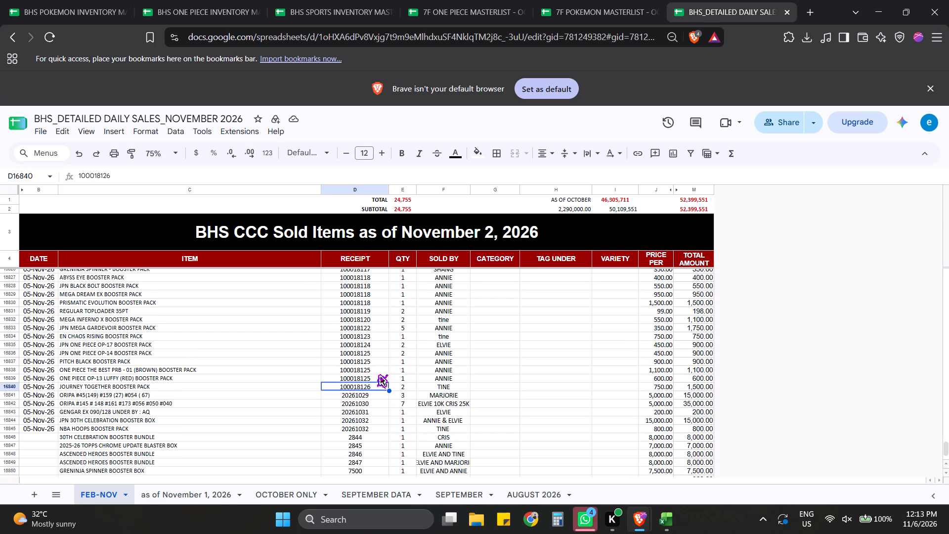
scroll(378, 326, up, 1)
scroll(388, 375, up, 1)
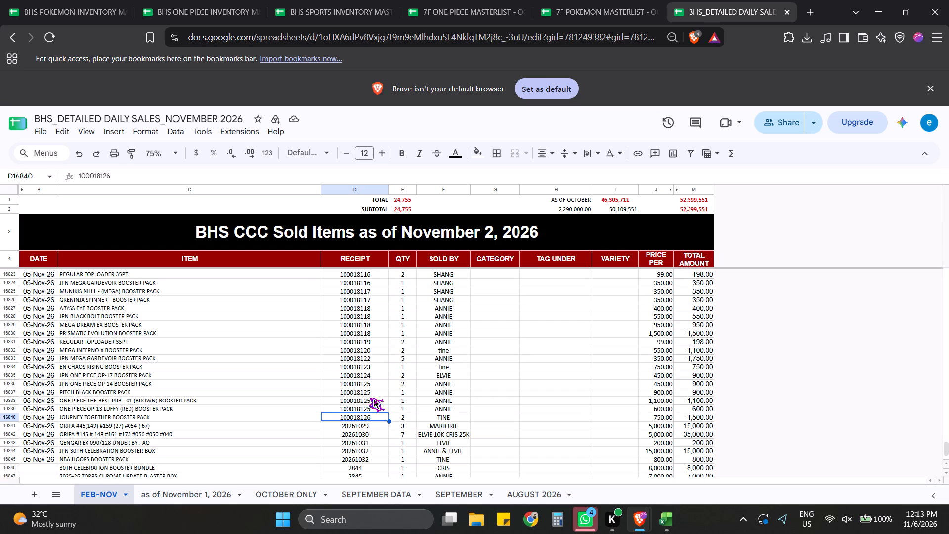
click(357, 435)
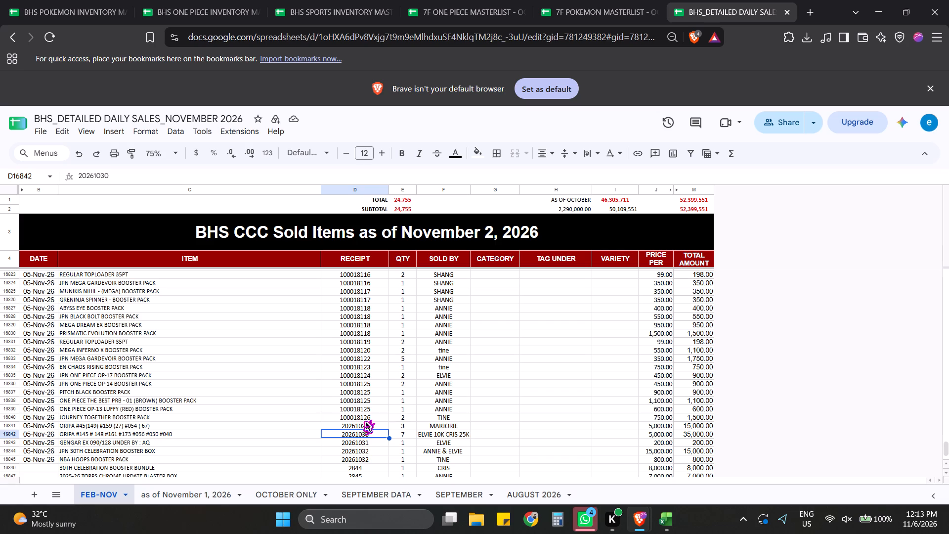
click(361, 420)
click(360, 456)
scroll(448, 443, down, 3)
scroll(98, 430, down, 1)
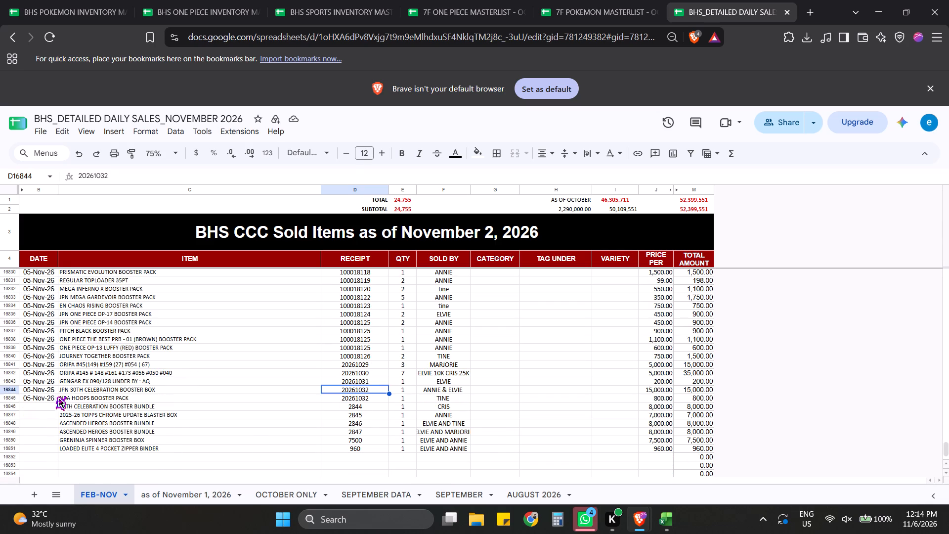
Fill the date 05-Nov-26 down column B for the undated rows 16846 through 16851.
click(50, 395)
click(69, 420)
drag(48, 390, 47, 395)
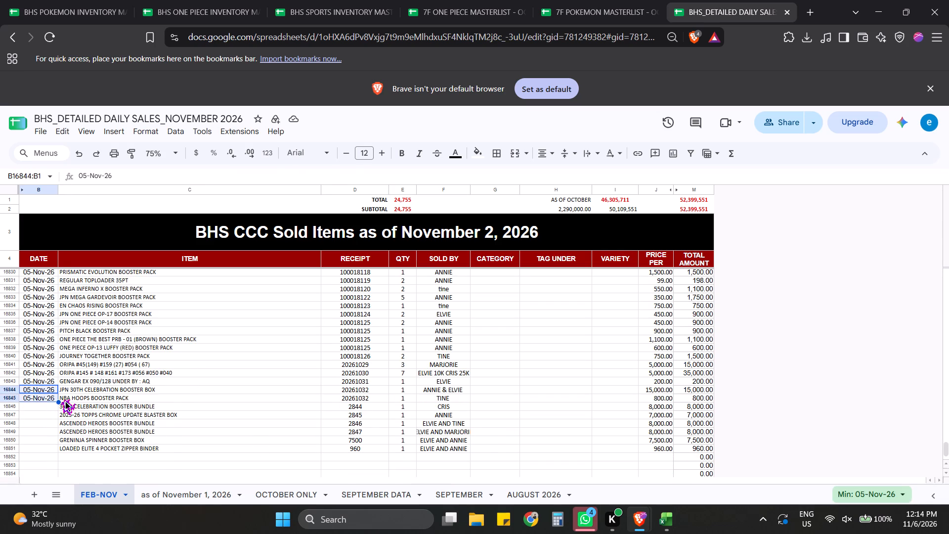
drag(59, 402, 59, 449)
click(172, 432)
drag(336, 420, 384, 411)
click(297, 428)
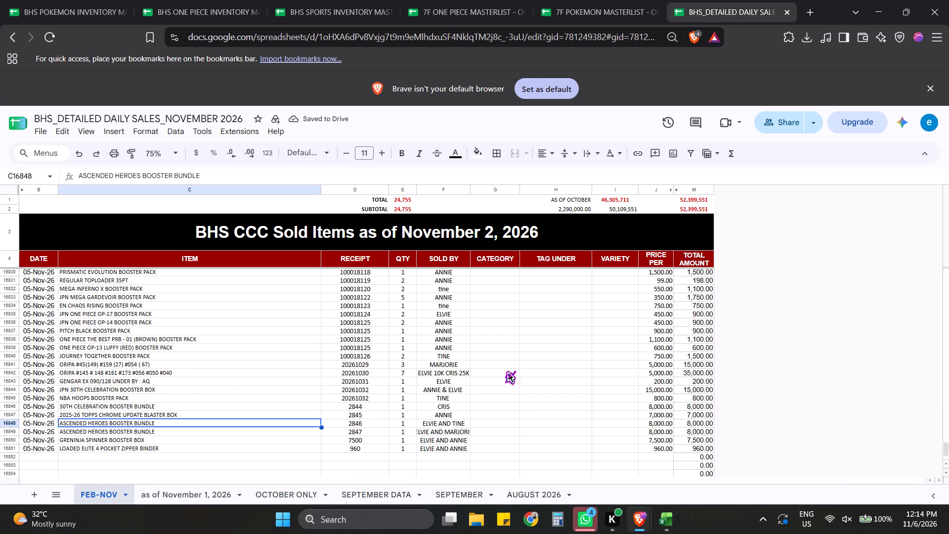
Set CATEGORY to POKEMON for rows 16813 to 16815 and ONE PIECE for rows 16816 and 16817.
click(507, 372)
scroll(516, 375, up, 5)
click(497, 373)
scroll(497, 373, up, 13)
scroll(476, 394, down, 1)
click(486, 390)
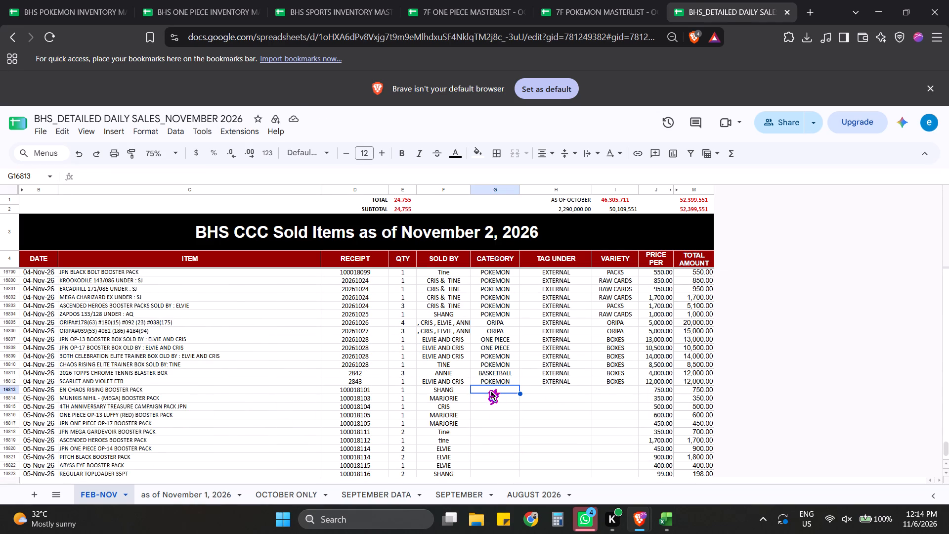
key(p)
key(Return)
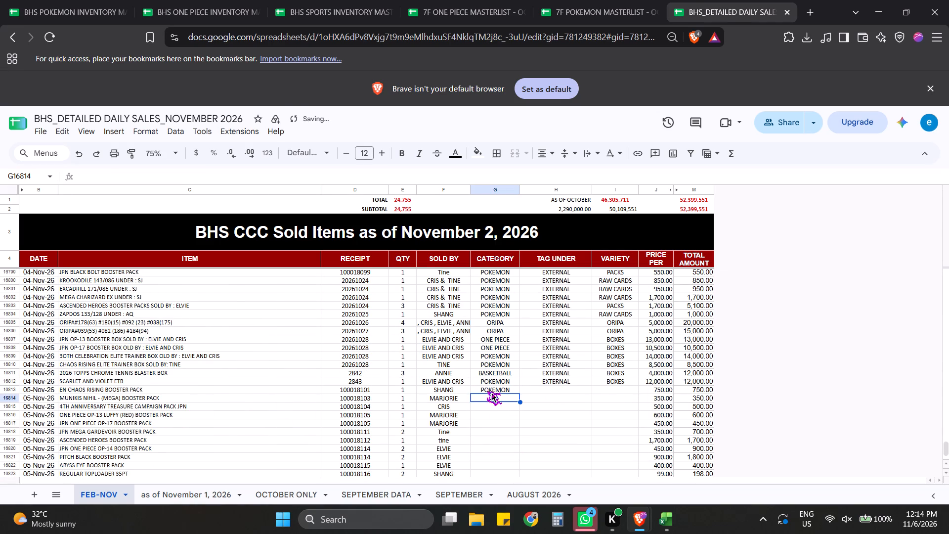
key(p)
key(Return)
key(p)
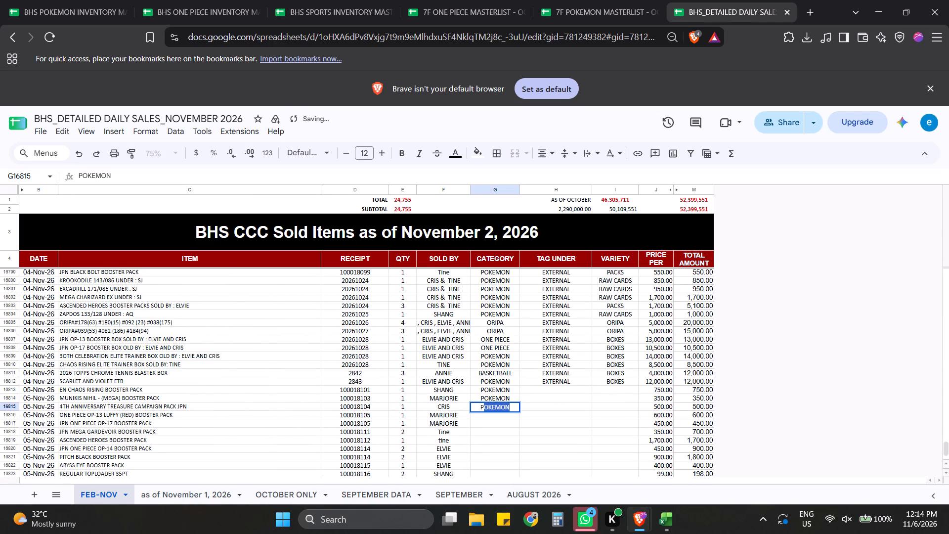
key(Return)
text(ON)
key(Return)
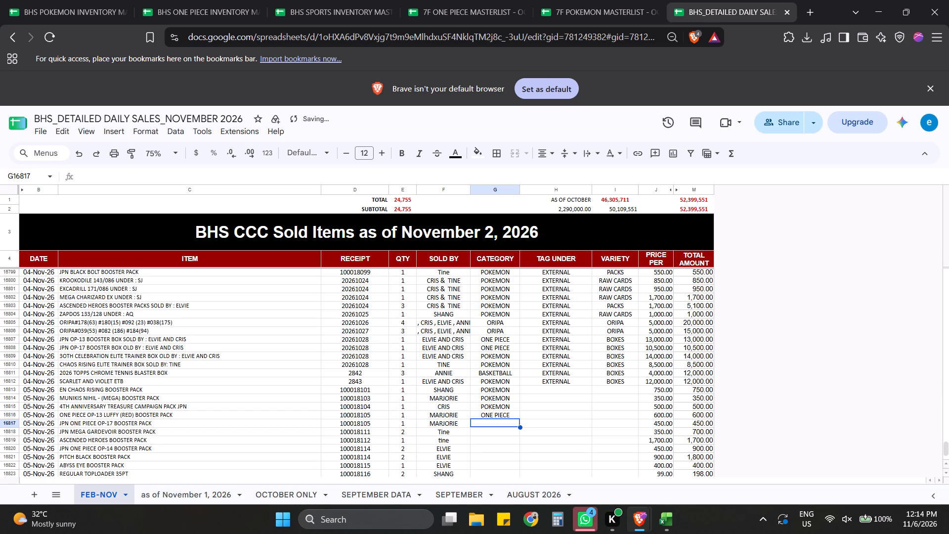
text(ON)
key(Return)
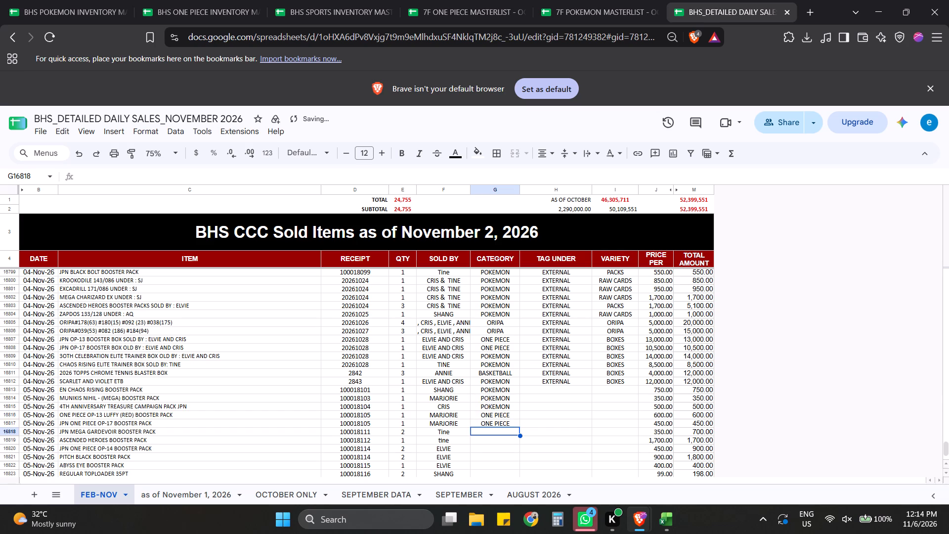
Set CATEGORY to POKEMON for rows 16818, 16819, 16821 and 16822, and ONE PIECE for row 16820.
key(p)
key(Return)
key(p)
key(Return)
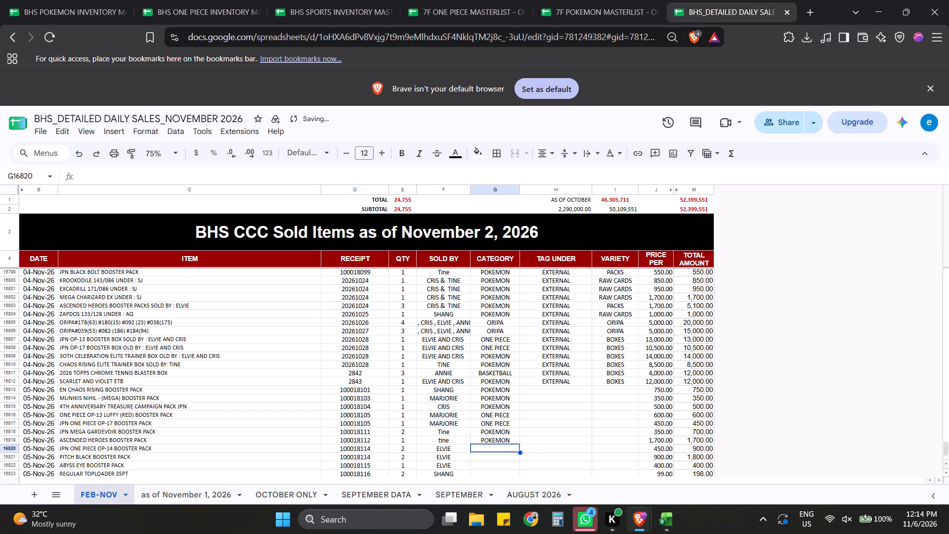
text(ON)
key(Return)
key(p)
key(Return)
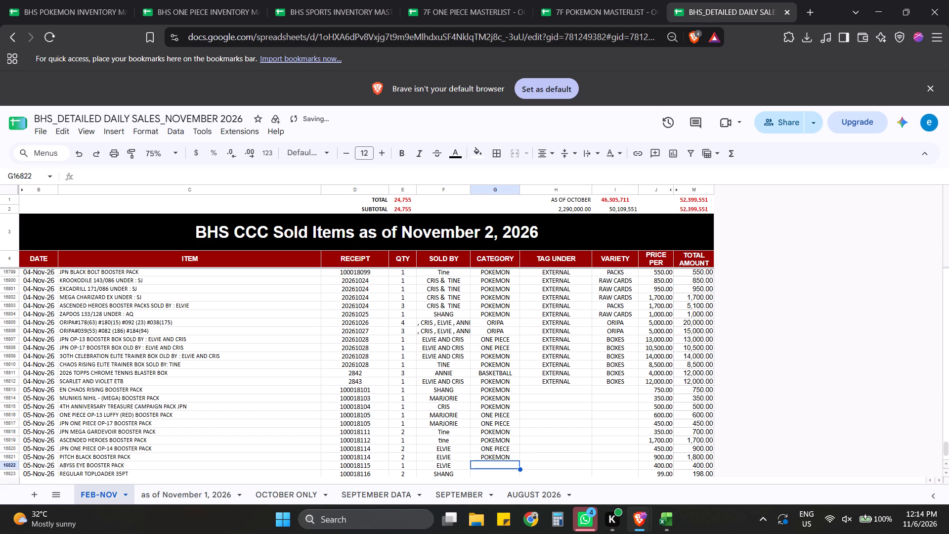
key(p)
key(Return)
Set CATEGORY to POKEMON for rows 16823 through 16828, from the regular toploader to the JPN Black Bolt pack.
key(o)
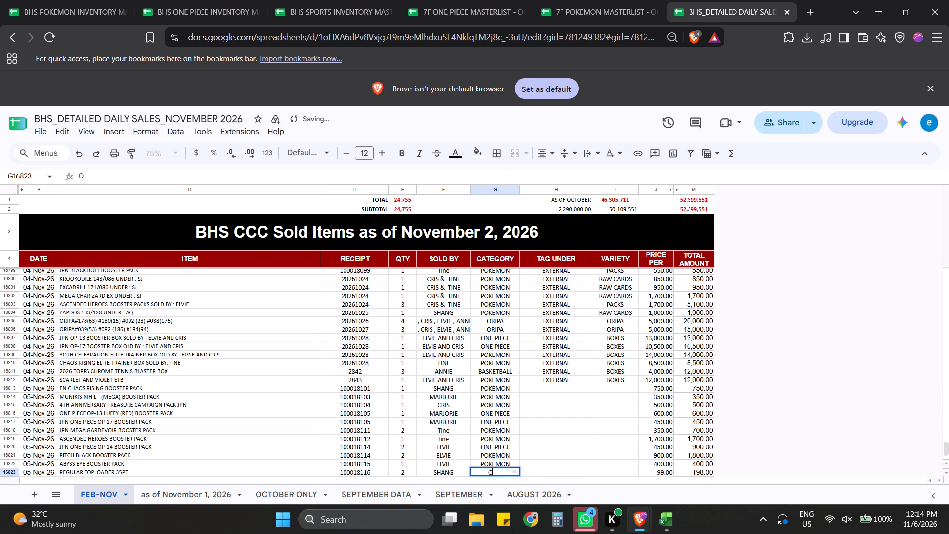
key(BackSpace)
key(BackSpace)
key(p)
key(Return)
key(p)
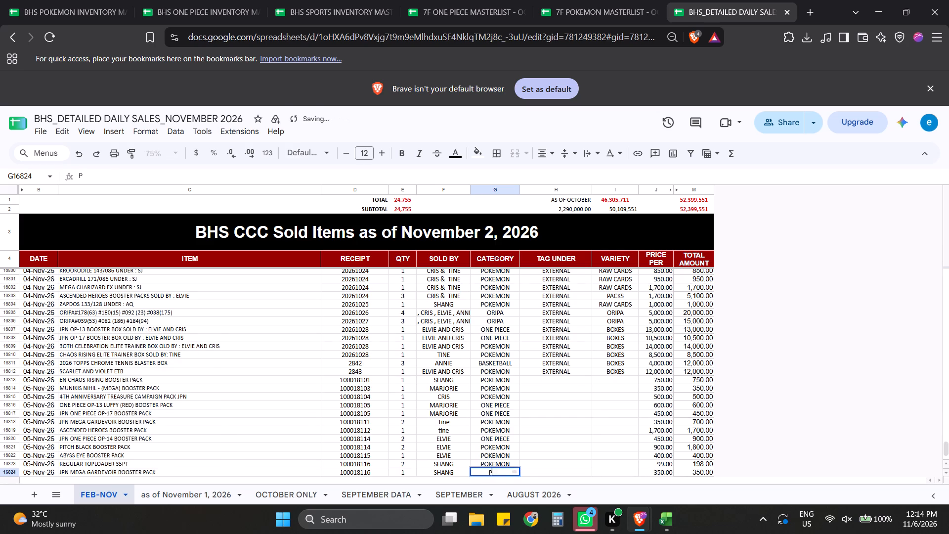
key(Return)
key(p)
key(Return)
key(p)
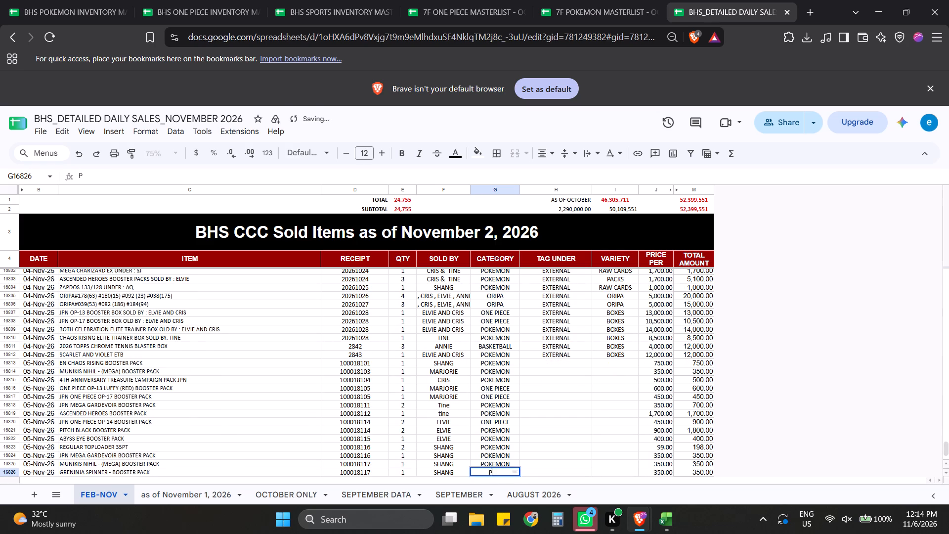
key(Return)
key(p)
key(Return)
key(p)
key(Return)
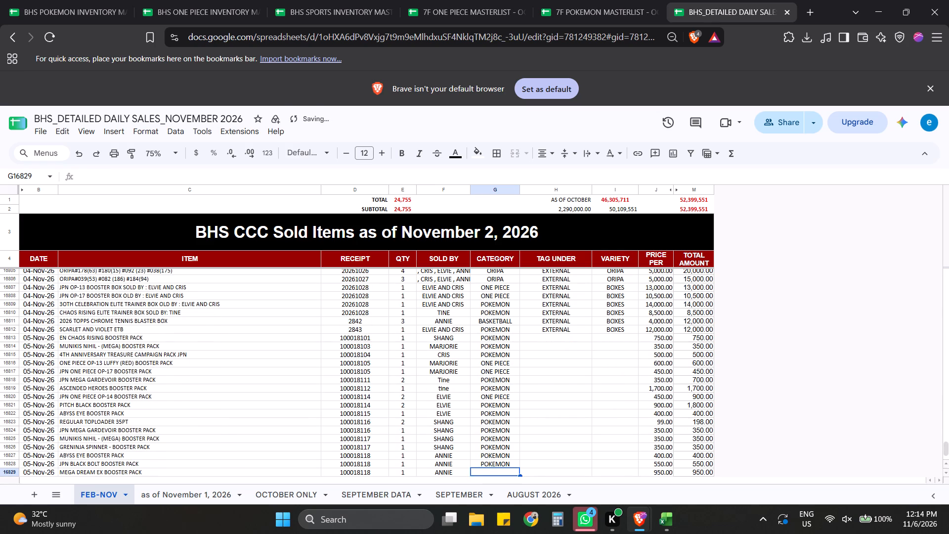
Set CATEGORY to POKEMON for rows 16829 through 16834, from Mega Dream EX to EN Chaos Rising.
key(p)
key(Return)
key(p)
key(Return)
key(p)
key(Return)
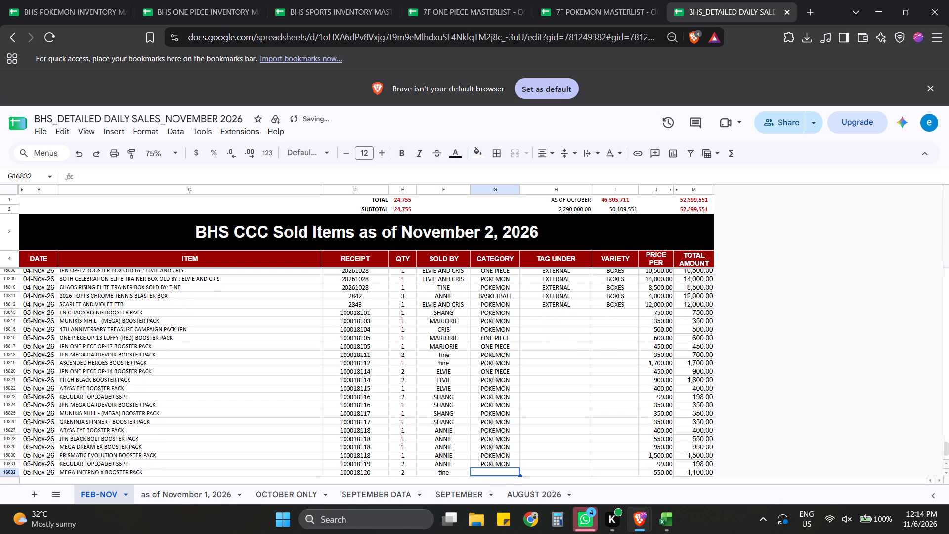
key(p)
key(Return)
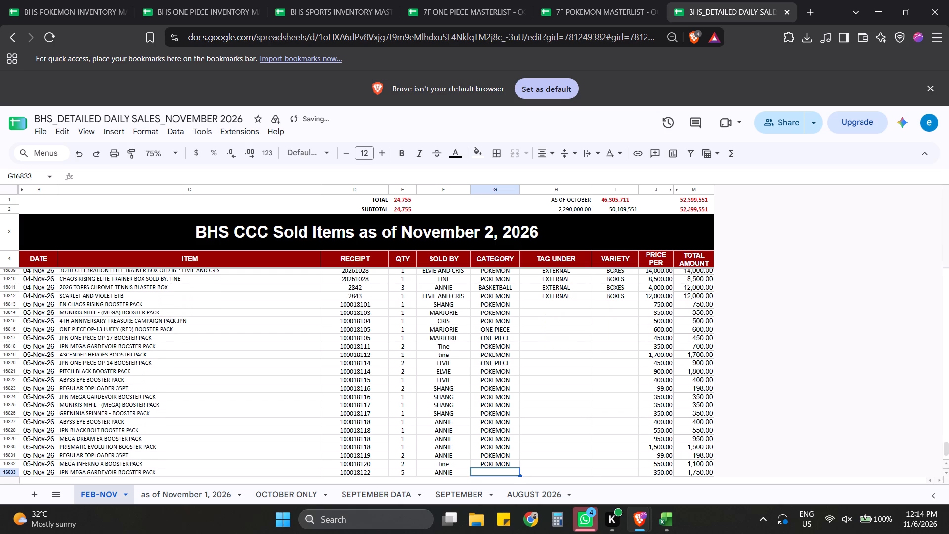
key(p)
key(Return)
key(p)
key(Return)
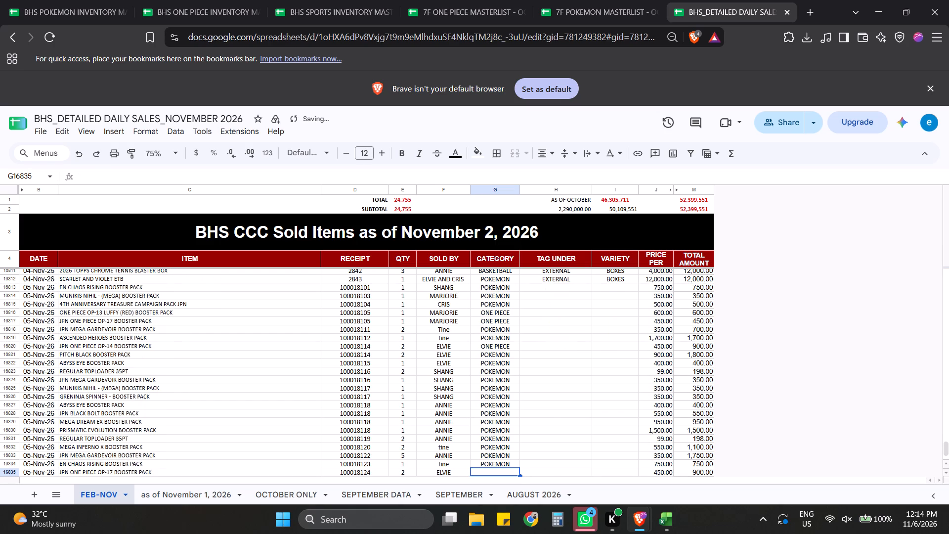
Set CATEGORY to ONE PIECE for the JPN One Piece OP-17 and OP-14 packs in rows 16835 and 16836.
text(ON)
key(Return)
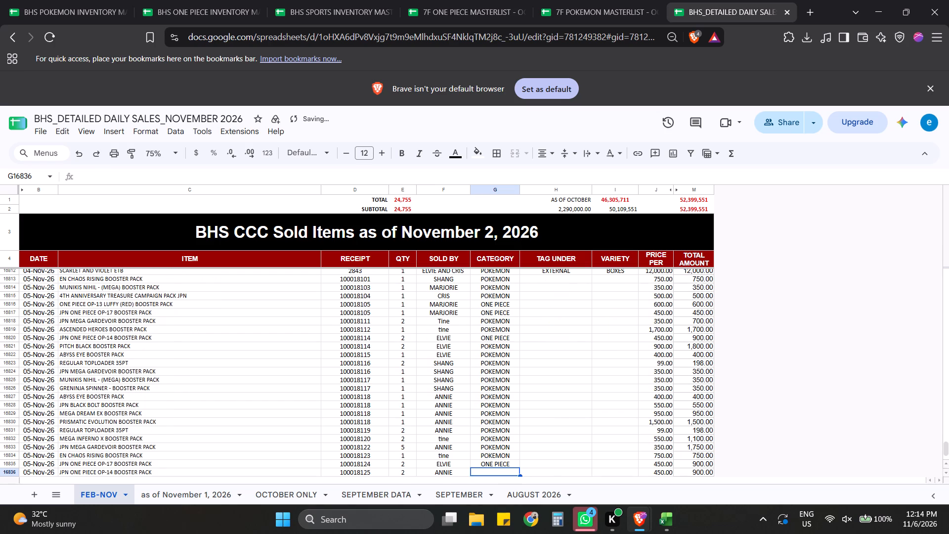
text(ON)
key(Return)
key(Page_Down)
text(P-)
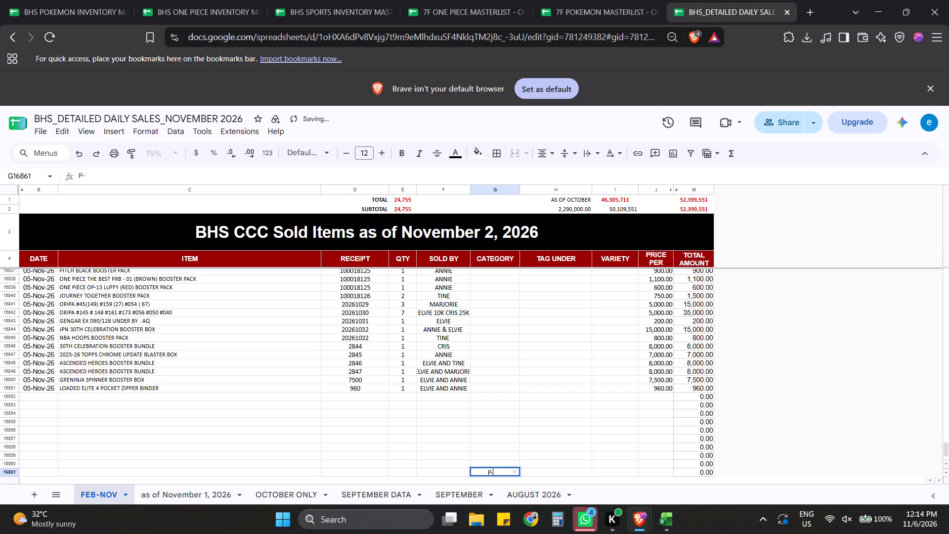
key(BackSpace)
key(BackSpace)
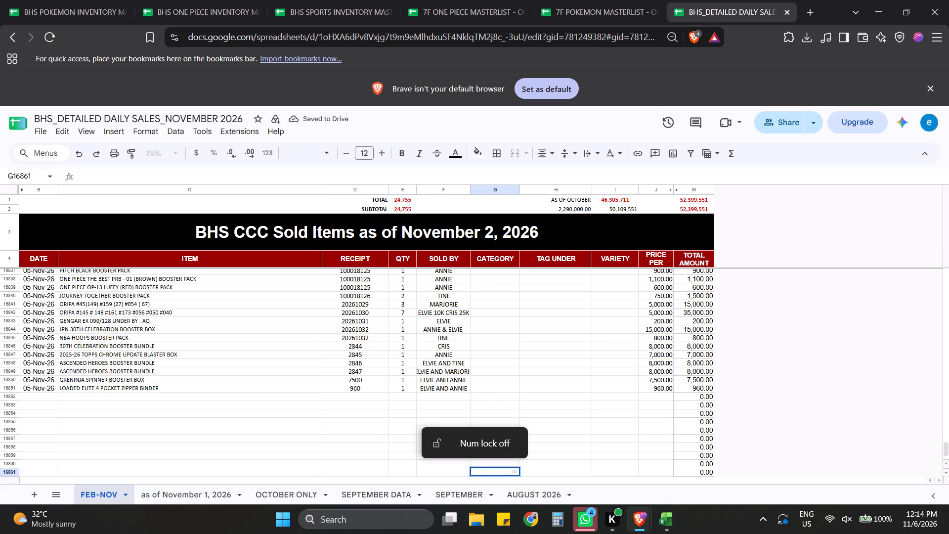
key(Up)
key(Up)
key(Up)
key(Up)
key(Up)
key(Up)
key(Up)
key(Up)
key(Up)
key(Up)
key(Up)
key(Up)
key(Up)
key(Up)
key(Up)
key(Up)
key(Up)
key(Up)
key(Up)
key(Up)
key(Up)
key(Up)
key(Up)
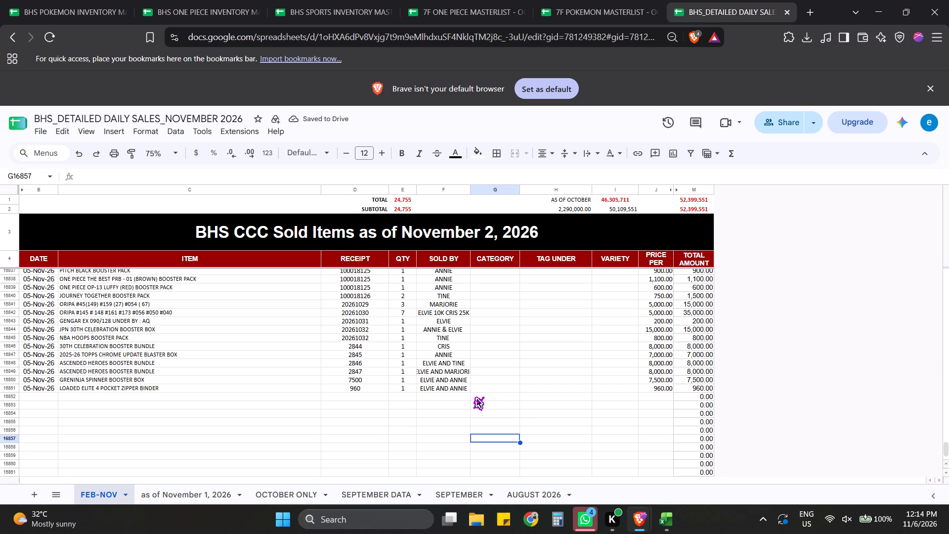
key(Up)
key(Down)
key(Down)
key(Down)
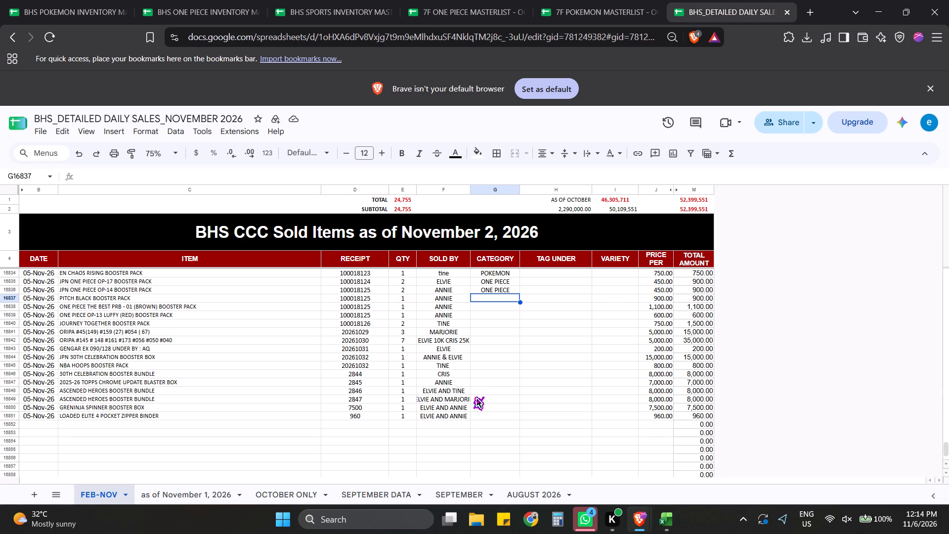
Set CATEGORY to POKEMON for rows 16837 through 16840, from Pitch Black to Journey Together.
key(p)
key(Return)
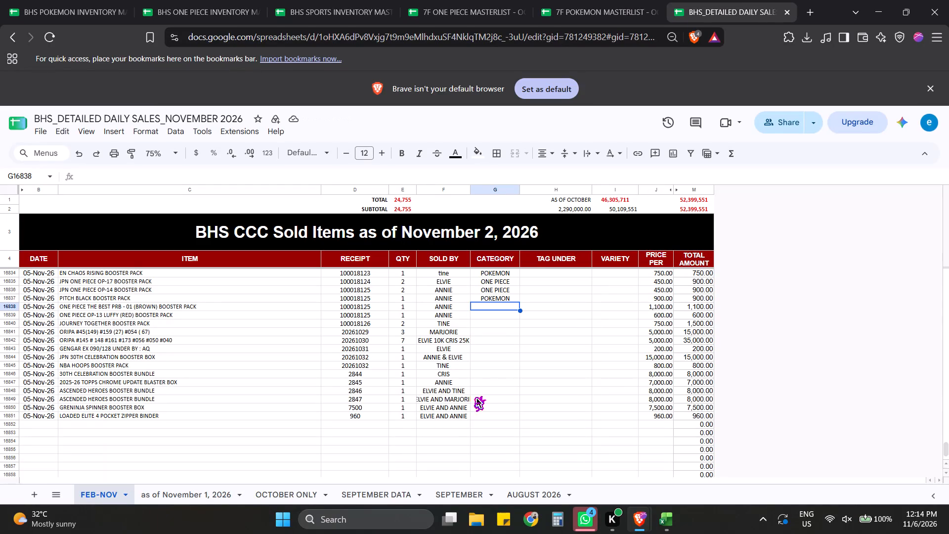
key(p)
key(Return)
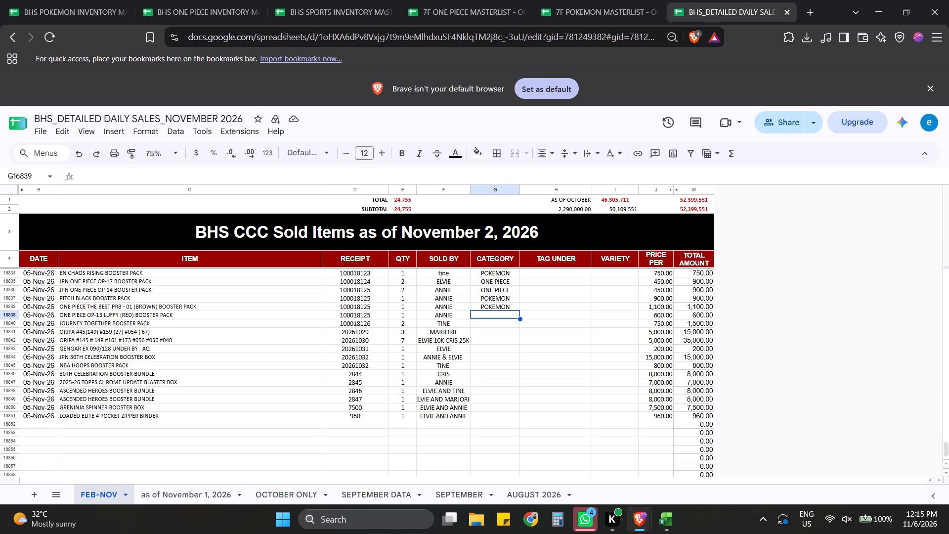
key(Down)
key(Up)
key(p)
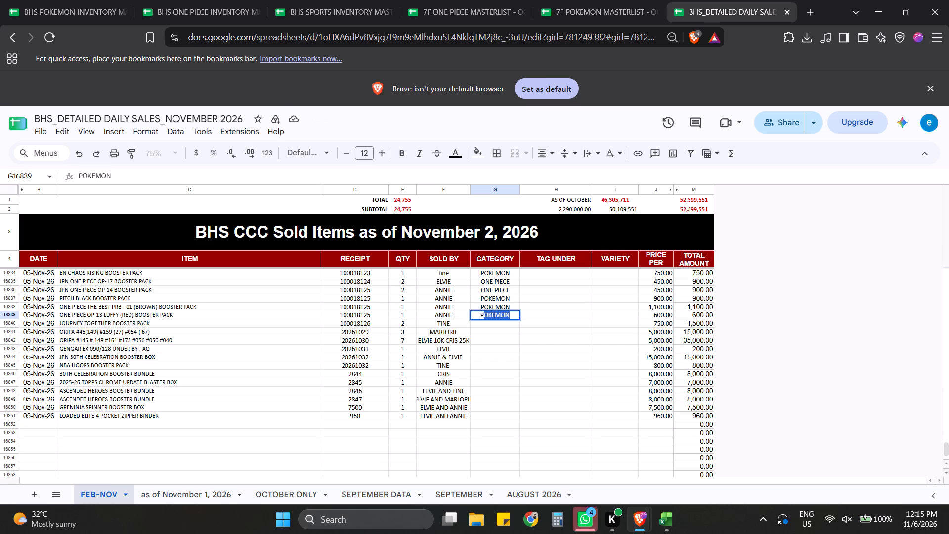
key(Return)
key(p)
key(Return)
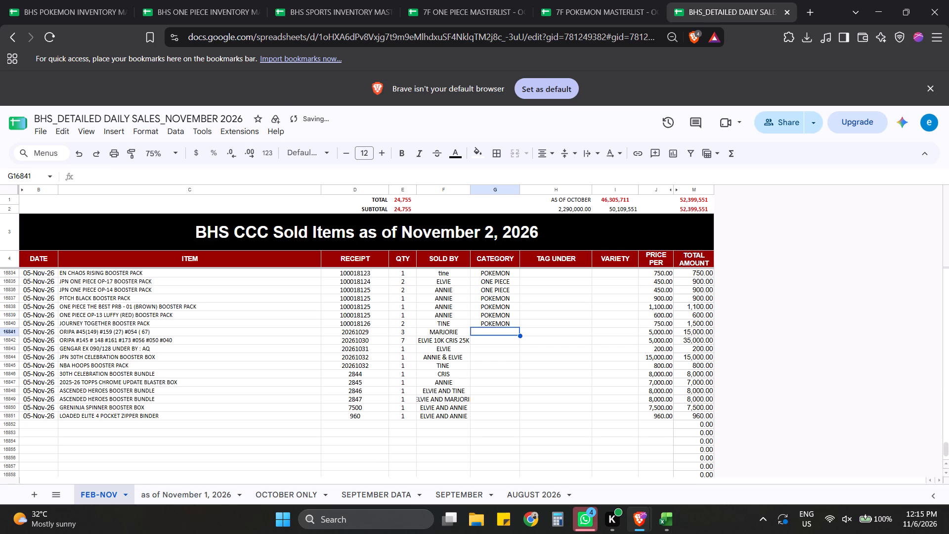
Set CATEGORY to ORIPA for the two oripa rows, 16841 and 16842.
text(OR)
key(Return)
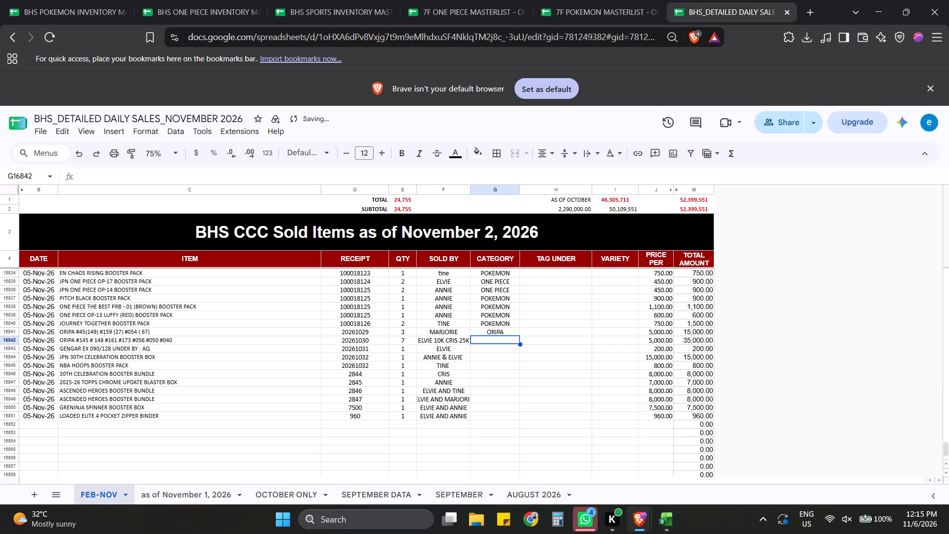
text(OR)
key(Return)
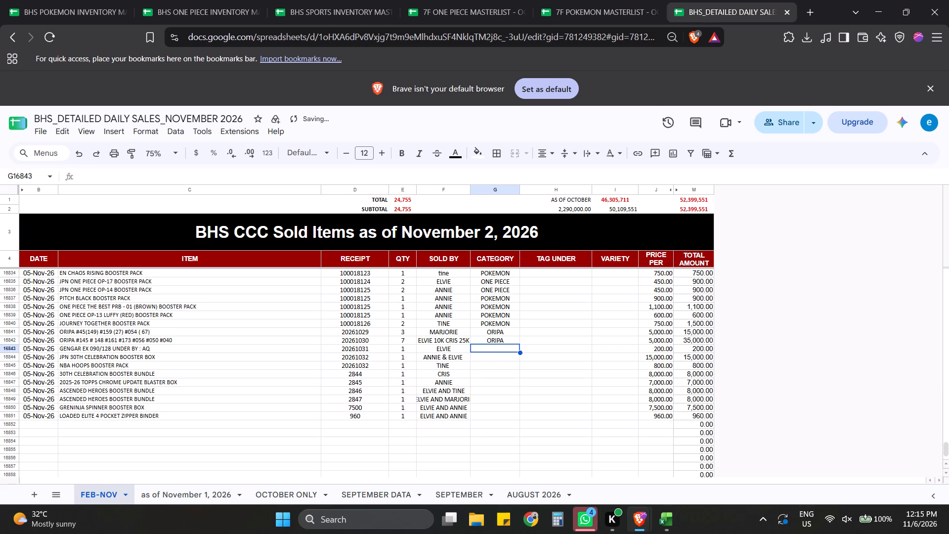
Set CATEGORY to POKEMON for the Gengar EX card in row 16843 and the JPN 30th Celebration box in row 16844.
text(RAW)
key(BackSpace)
key(BackSpace)
key(BackSpace)
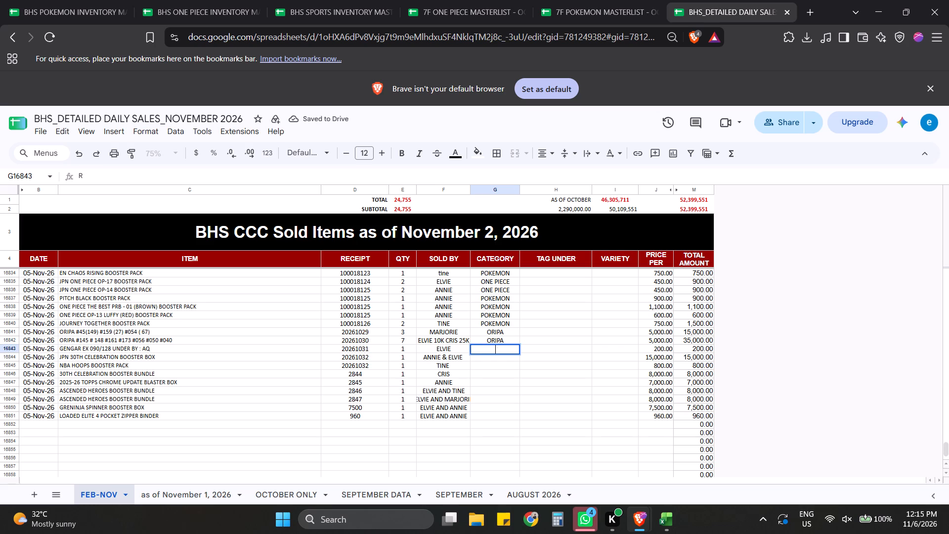
key(p)
key(Return)
key(p)
key(Return)
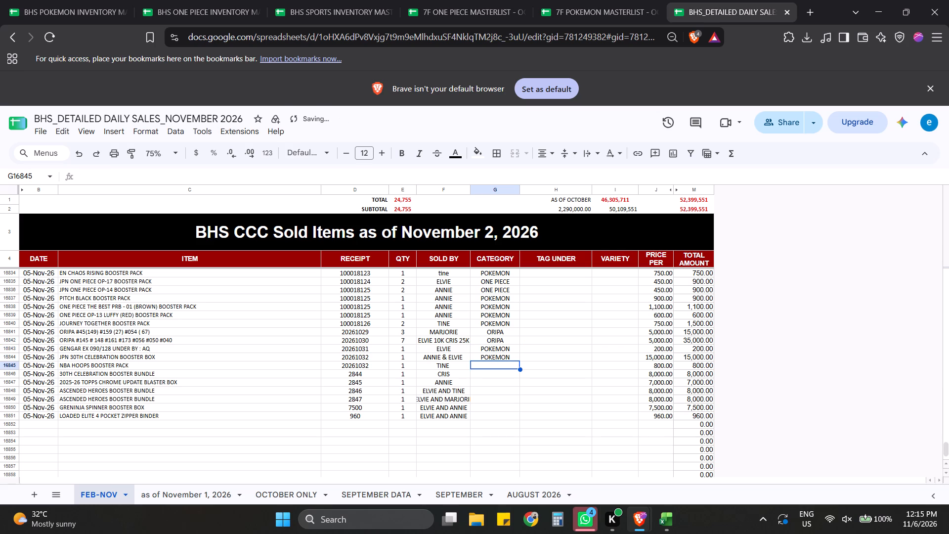
Set CATEGORY to BASKETBALL for NBA Hoops (row 16845), POKEMON for the 30th Celebration bundle (16846), and BASKETBALL for the Topps Chrome blaster (16847).
text(BAS)
key(Return)
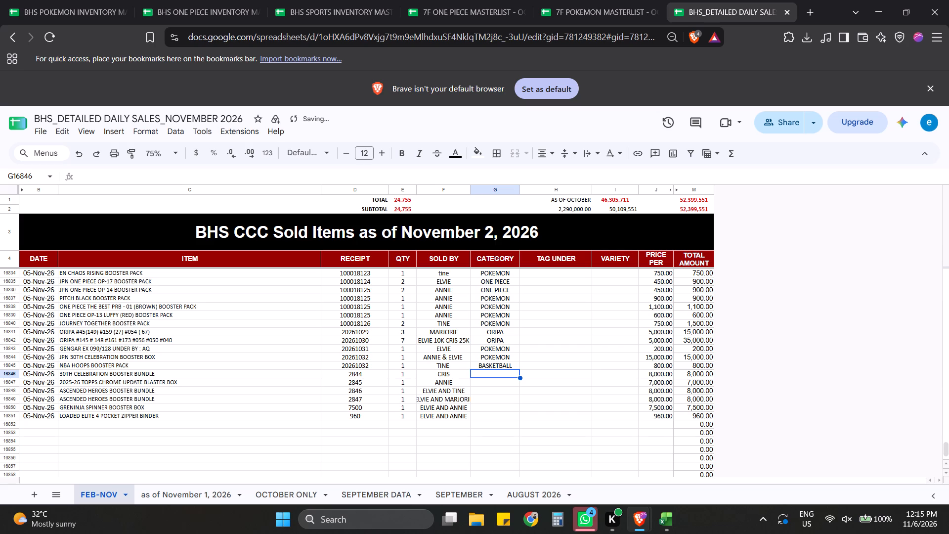
key(p)
key(Return)
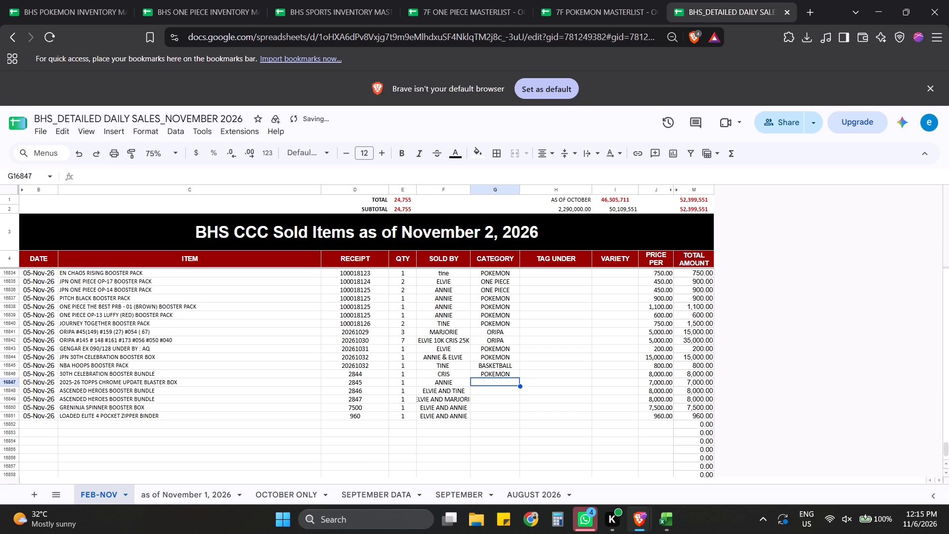
text(BAS)
key(Return)
Set CATEGORY to POKEMON for rows 16848 through 16850, the Ascended Heroes bundles and the Greninja Spinner box.
key(p)
key(Return)
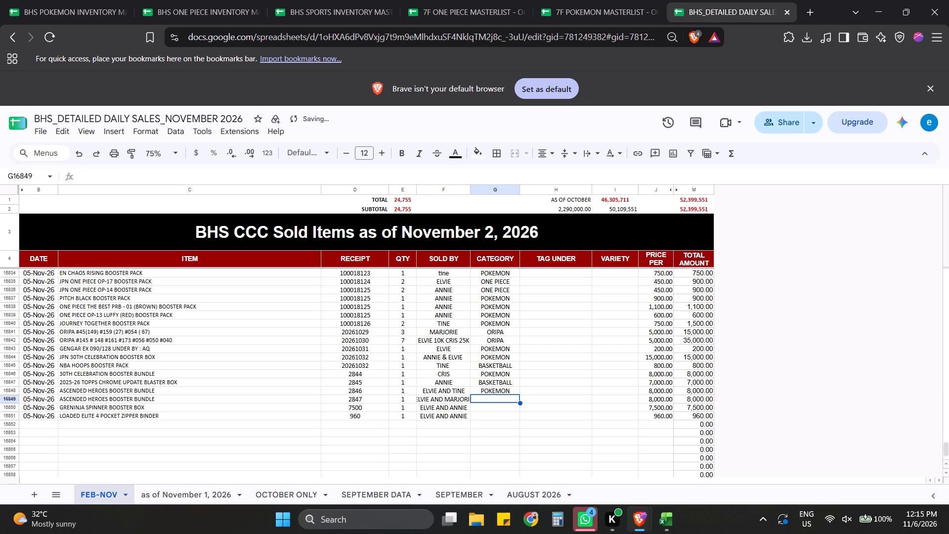
key(p)
key(Return)
key(p)
key(Return)
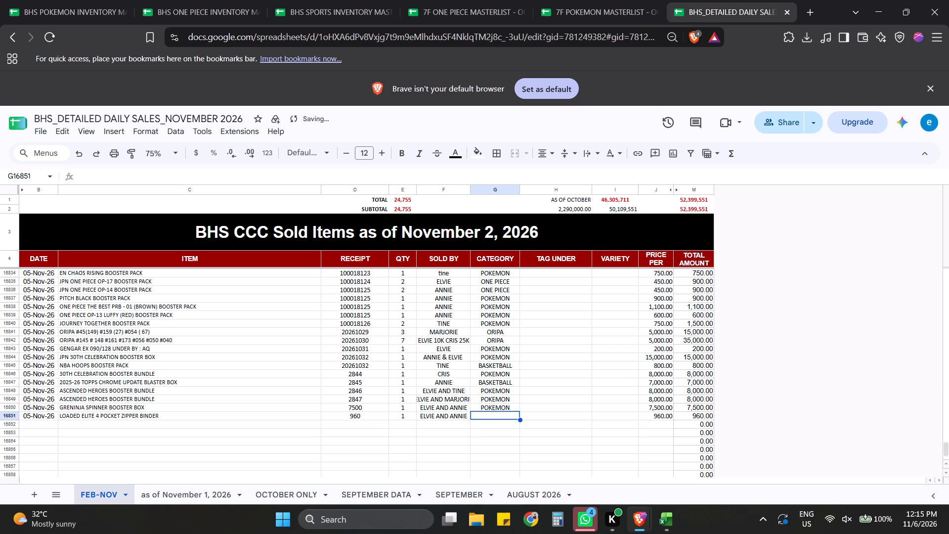
Set CATEGORY to ACCESSORIES for the Loaded Elite 4 Pocket Zipper Binder in row 16851.
text(AS)
key(BackSpace)
text(CCESSORIES)
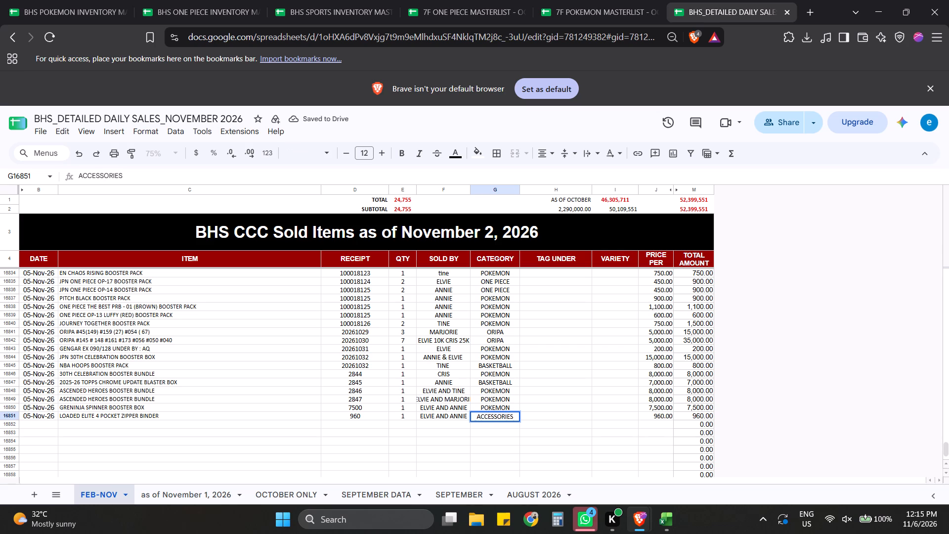
key(Right)
Fill TAG UNDER with EXTERNAL from row 16812 down through all the 05-Nov-26 rows to row 16851.
key(Up)
key(Up)
key(Up)
key(Up)
key(Up)
key(Up)
key(Up)
key(Up)
key(Up)
key(Up)
key(Up)
key(Up)
key(Up)
key(Up)
key(Up)
key(Up)
key(Up)
key(Up)
key(Up)
key(Up)
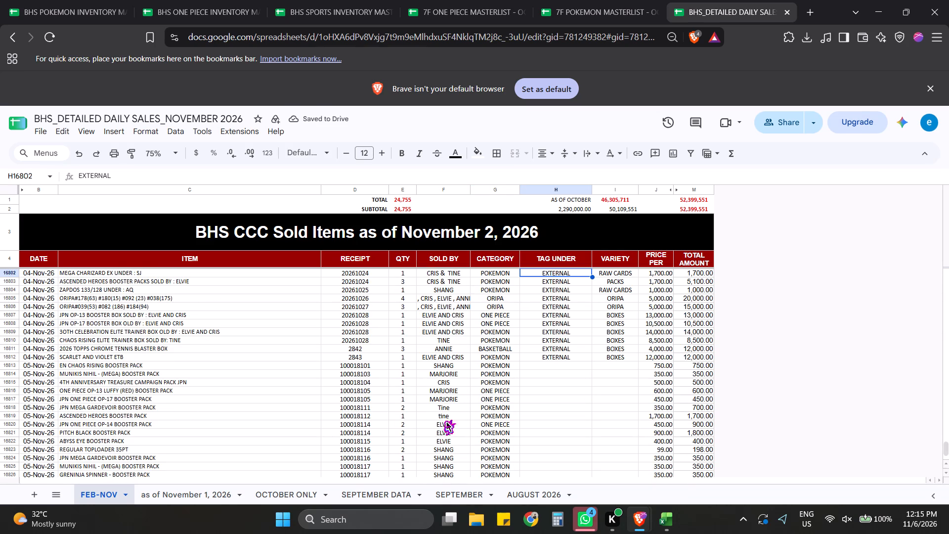
click(545, 394)
click(556, 355)
double_click(593, 361)
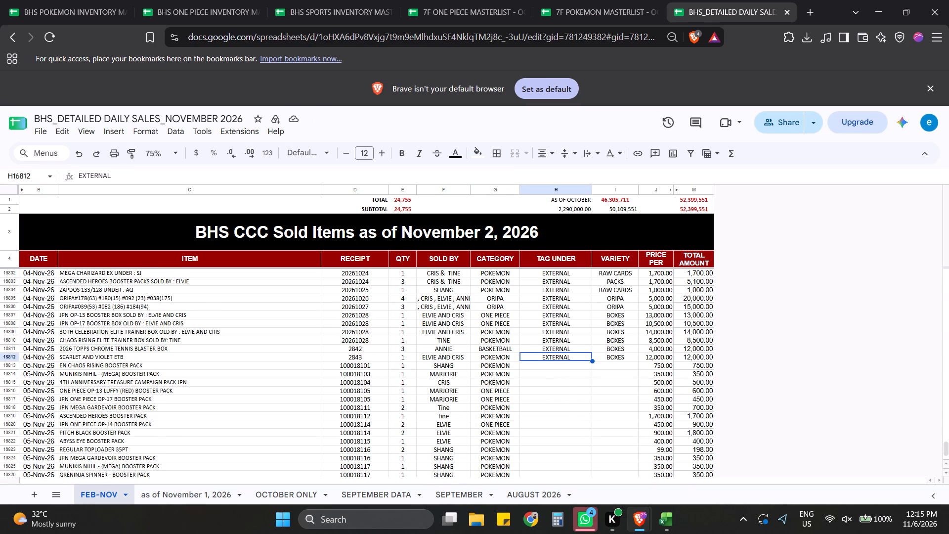
Set VARIETY to PACKS for rows 16813 through 16817, from EN Chaos Rising to JPN One Piece OP-17.
scroll(585, 387, down, 11)
scroll(611, 426, down, 7)
scroll(632, 400, up, 17)
click(622, 352)
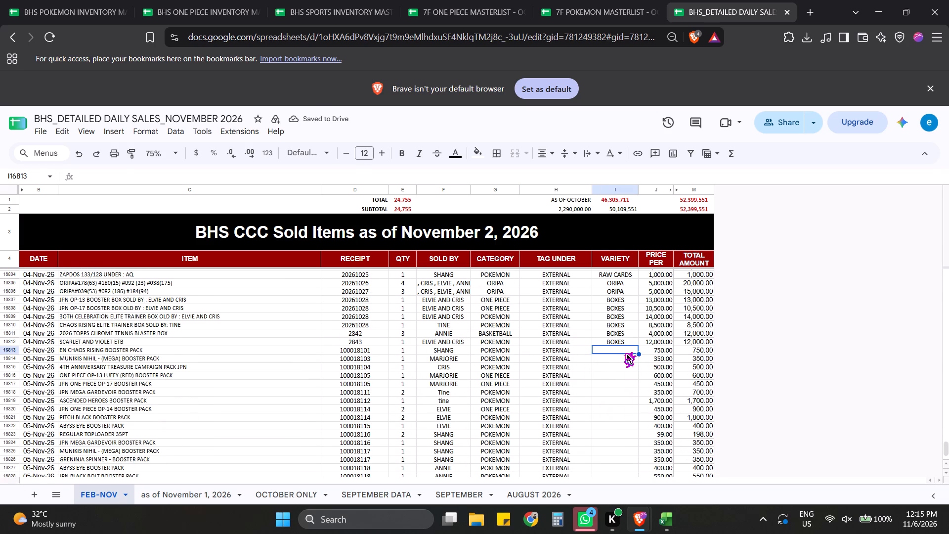
key(p)
key(Return)
key(p)
key(Return)
key(p)
key(Return)
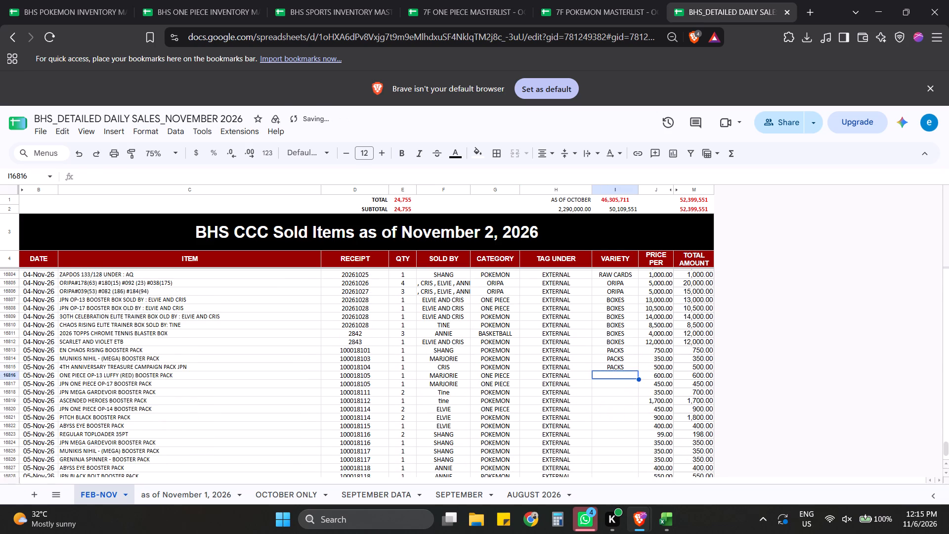
key(p)
key(Return)
key(p)
key(Return)
Set VARIETY to PACKS for rows 16818 through 16822, from JPN Mega Gardevoir to Abyss Eye.
key(p)
key(Return)
key(p)
key(Return)
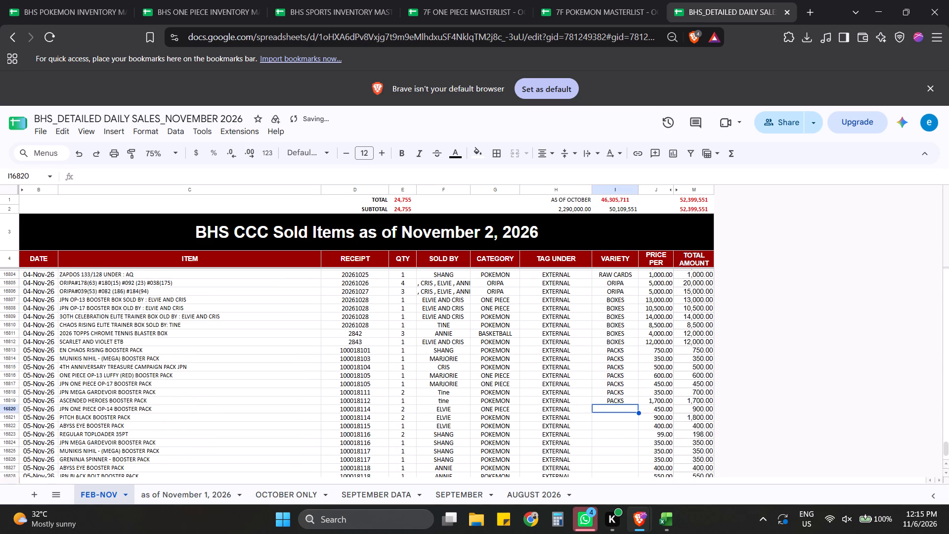
key(p)
key(Return)
key(p)
key(Return)
key(p)
key(Return)
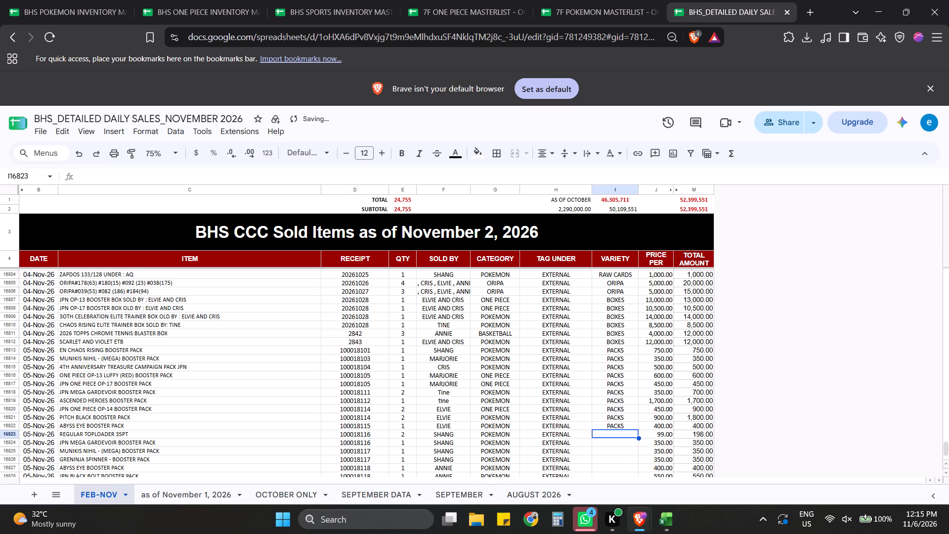
Set VARIETY to OTHERS for the regular toploader in row 16823.
text(OT)
key(Return)
Set VARIETY to PACKS for rows 16824 through 16830, from JPN Mega Gardevoir to Prismatic Evolution.
key(p)
key(Return)
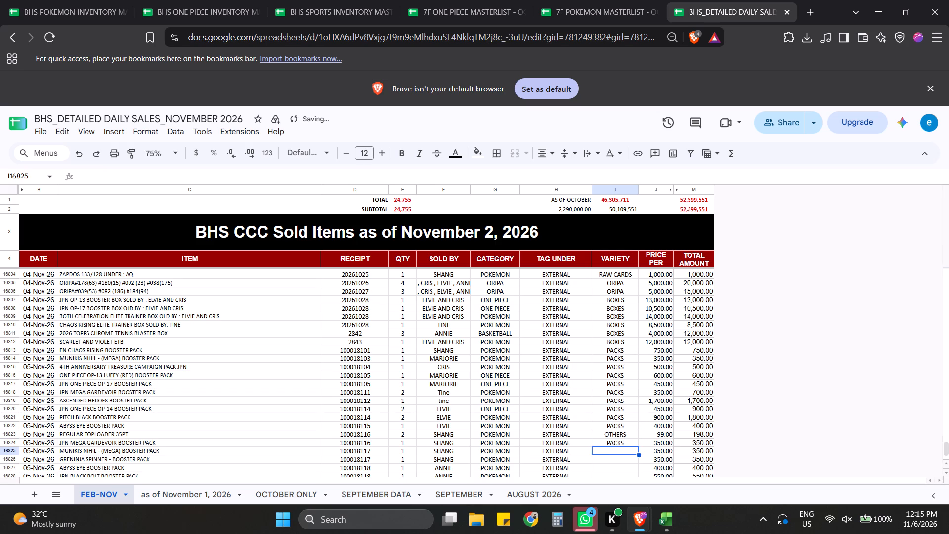
key(p)
key(Return)
key(p)
key(Return)
key(p)
key(Return)
key(p)
key(Return)
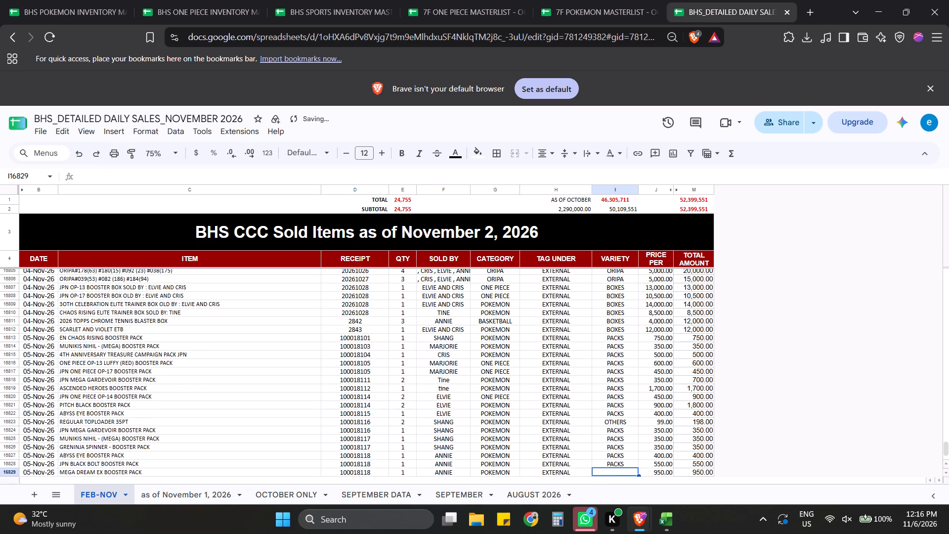
key(p)
key(Return)
key(p)
key(Return)
Set VARIETY to OTHERS for the regular toploader in row 16831.
key(p)
key(BackSpace)
key(BackSpace)
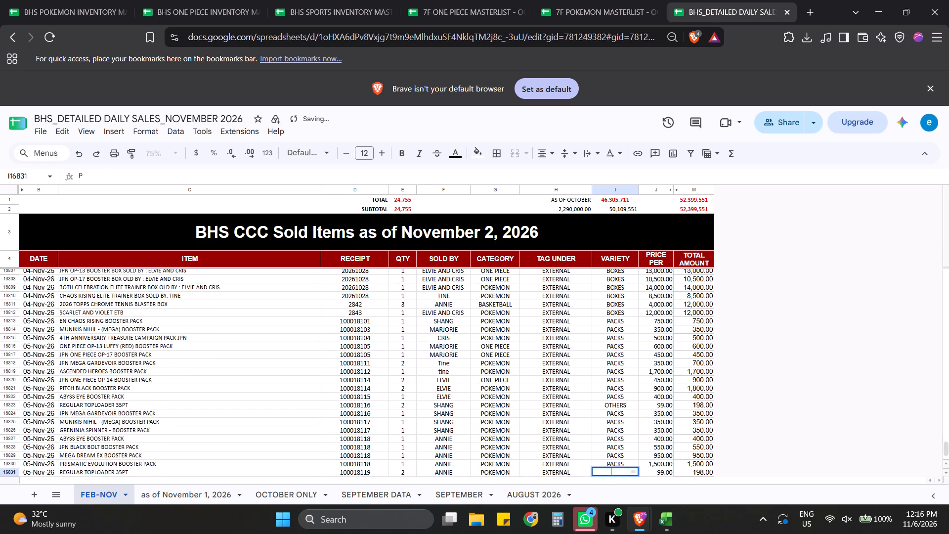
key(BackSpace)
text(OT)
key(Return)
Set VARIETY to PACKS for rows 16832 through 16834, from Mega Inferno X to EN Chaos Rising.
key(p)
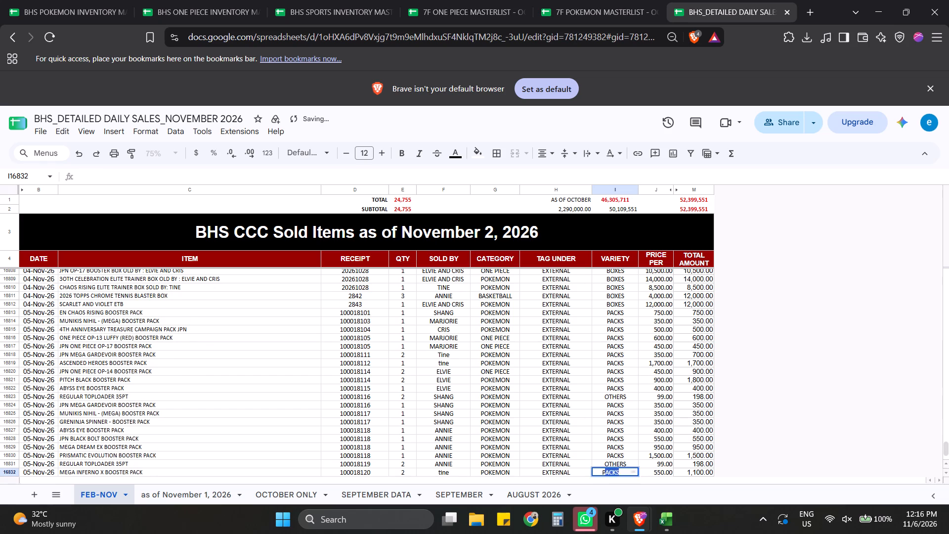
key(Return)
key(p)
key(Return)
key(p)
key(Return)
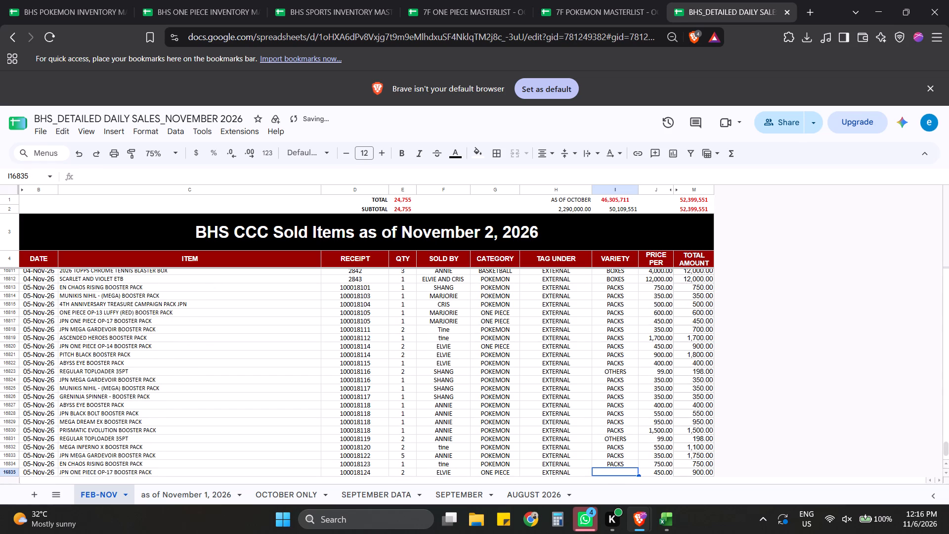
Set VARIETY to PACKS for rows 16835 through 16840, from JPN One Piece OP-17 to Journey Together.
key(p)
key(Return)
key(p)
key(Return)
key(p)
key(Return)
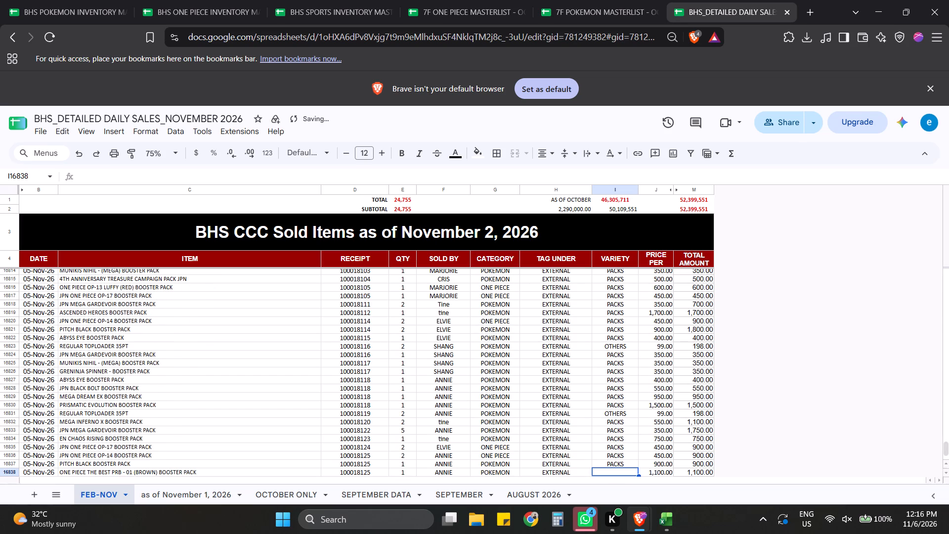
key(p)
key(Return)
key(p)
key(Return)
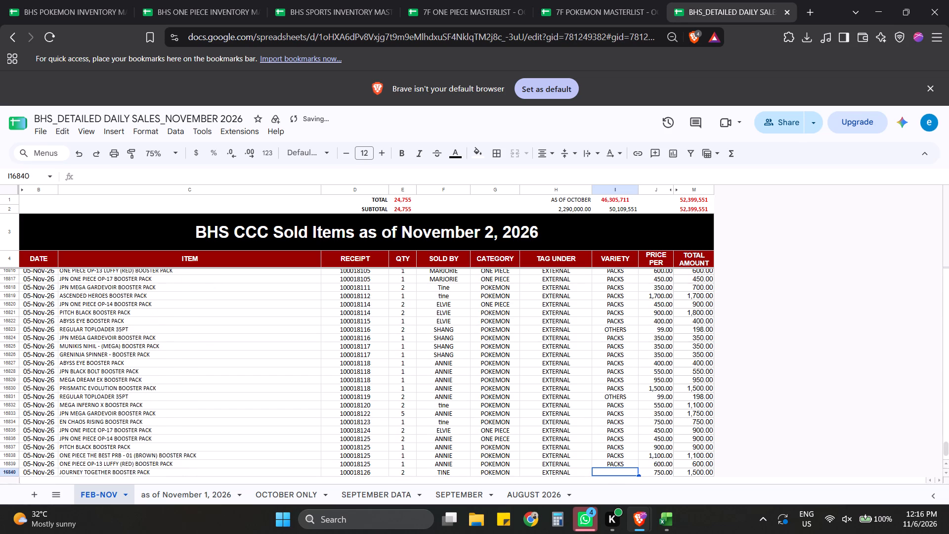
key(p)
key(Return)
Set VARIETY to ORIPA for the two oripa rows, 16841 and 16842.
text(OT)
key(Return)
key(Up)
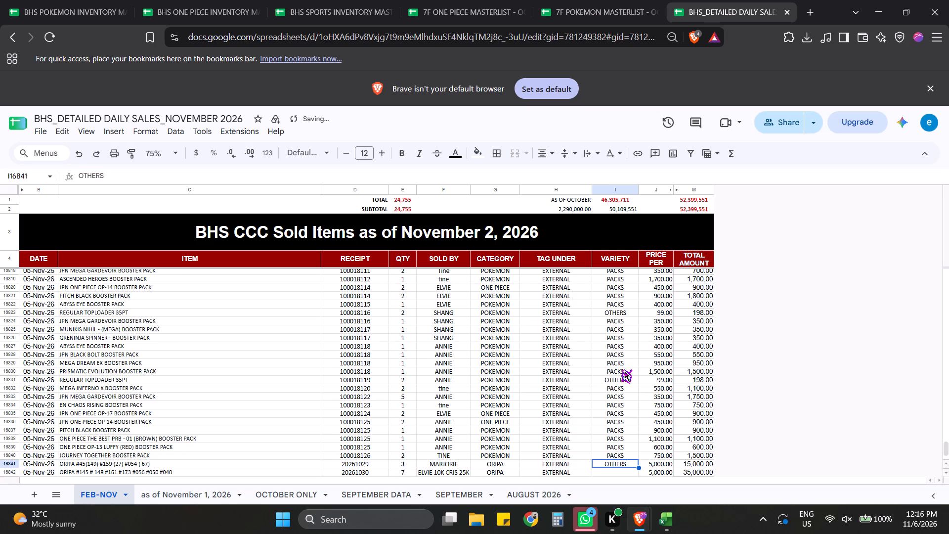
text(OR)
key(Return)
text(OR)
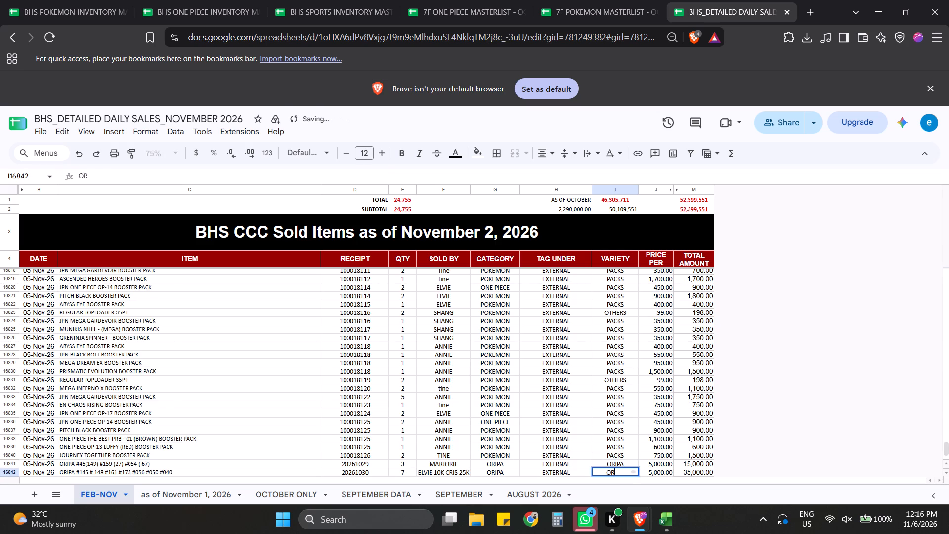
key(Return)
Set VARIETY to RAW CARDS for the Gengar EX card in row 16843.
text(RA)
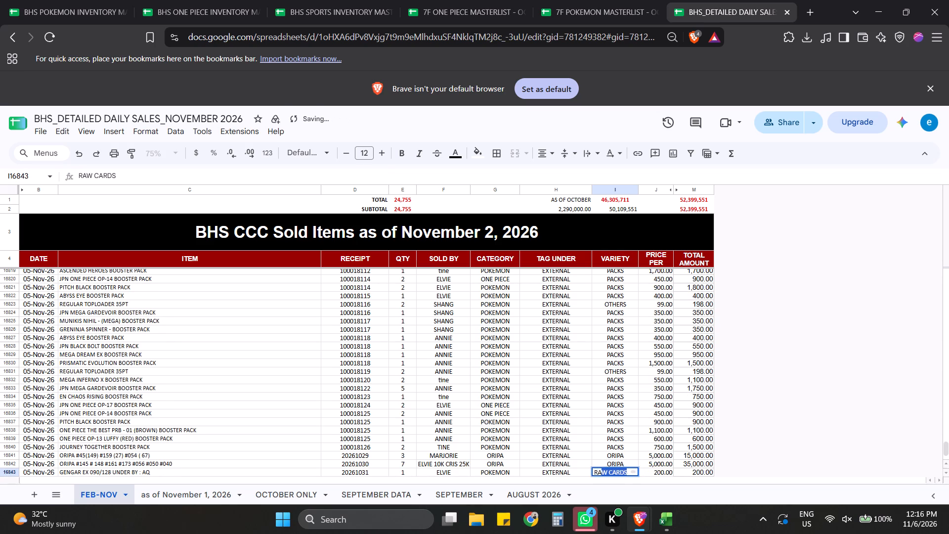
key(Return)
Set VARIETY to BOXES for the JPN 30th Celebration box and NBA Hoops rows, 16844 and 16845.
key(p)
key(BackSpace)
key(BackSpace)
text(BO)
key(Return)
key(b)
key(Return)
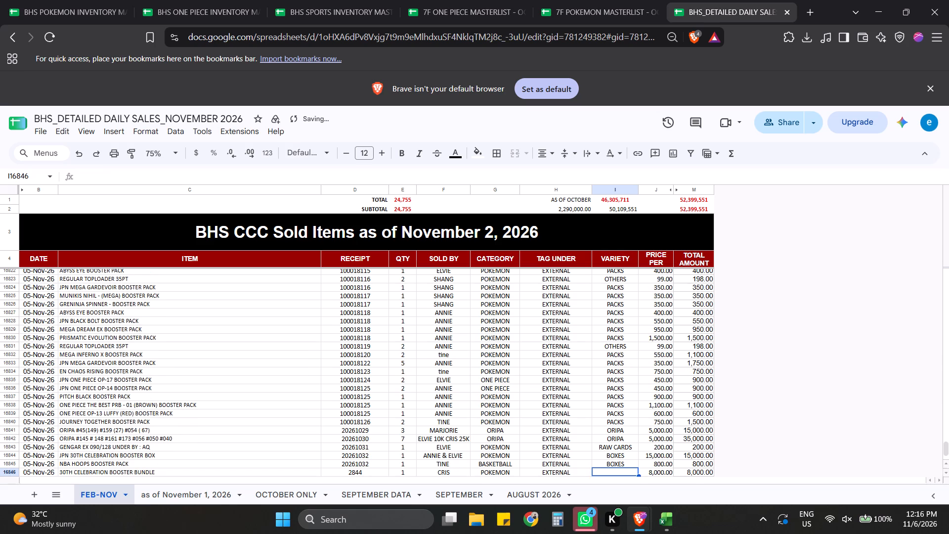
Set VARIETY to BOXES for rows 16846 through 16850, from the 30th Celebration bundle to the Greninja Spinner box.
key(b)
key(Return)
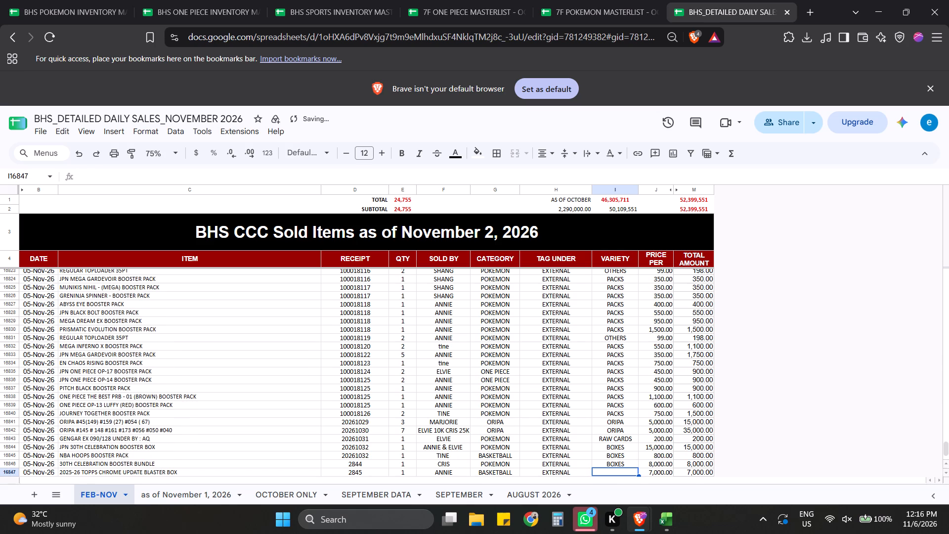
key(b)
key(Return)
key(b)
key(Return)
key(b)
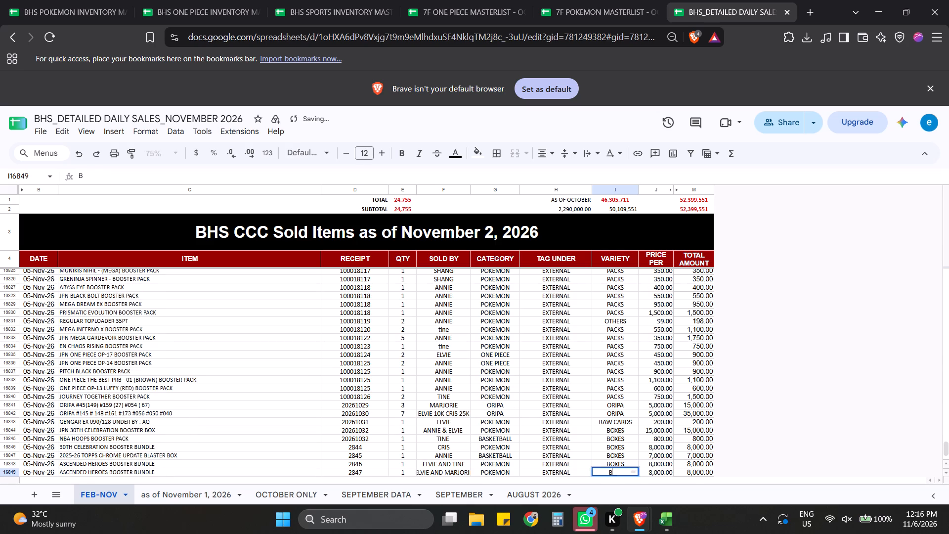
key(Return)
key(b)
key(Return)
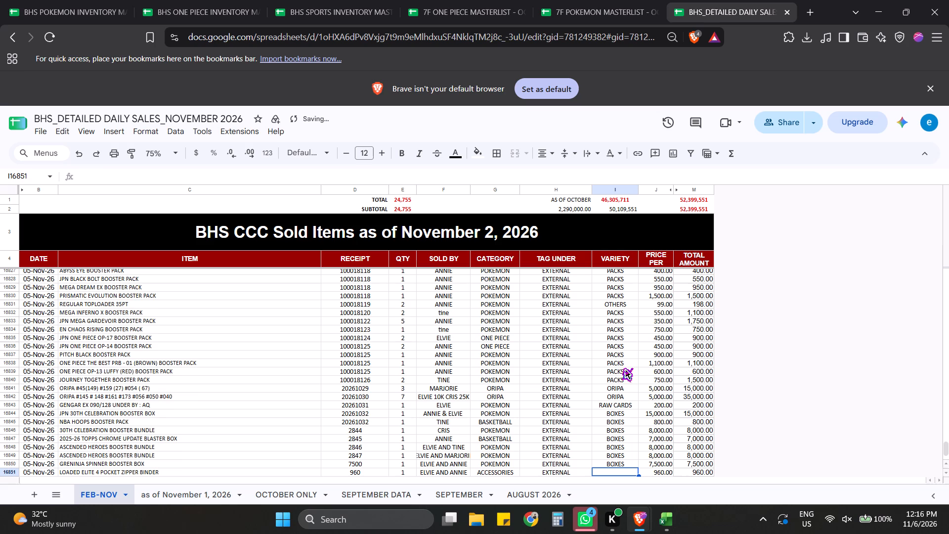
Set VARIETY to OTHERS for the zipper binder in row 16851.
text(OT)
key(Return)
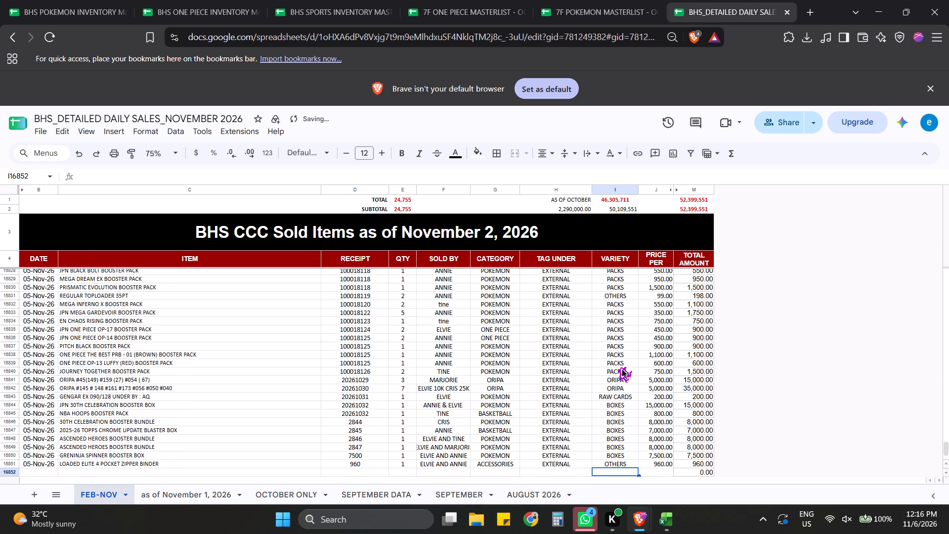
Create a filter on header row 4 of the sheet, accepting the edit to the protected range.
scroll(619, 367, down, 4)
scroll(571, 389, up, 9)
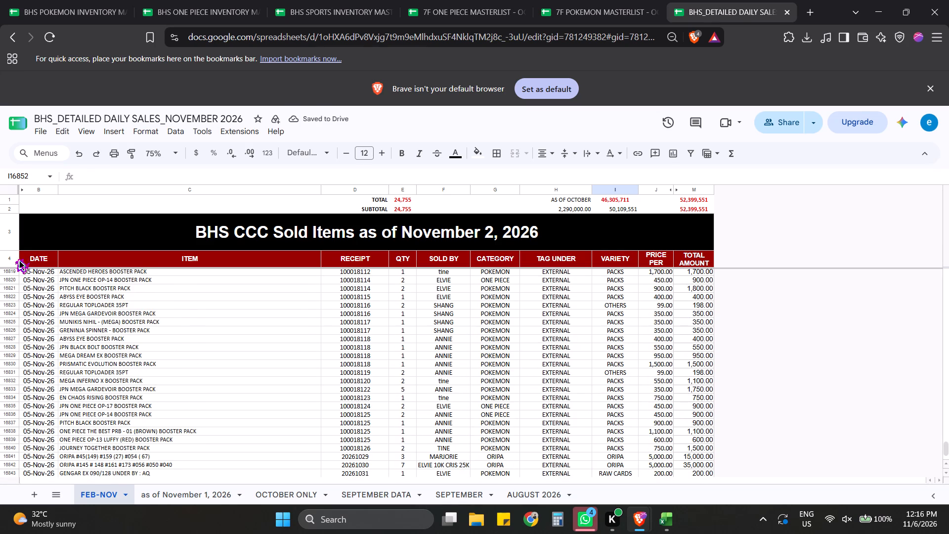
click(15, 259)
click(687, 155)
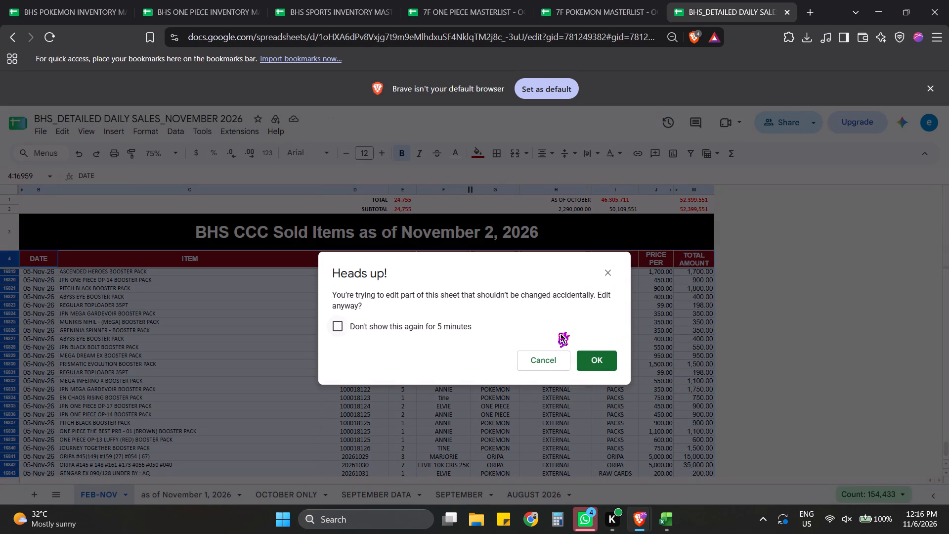
click(610, 366)
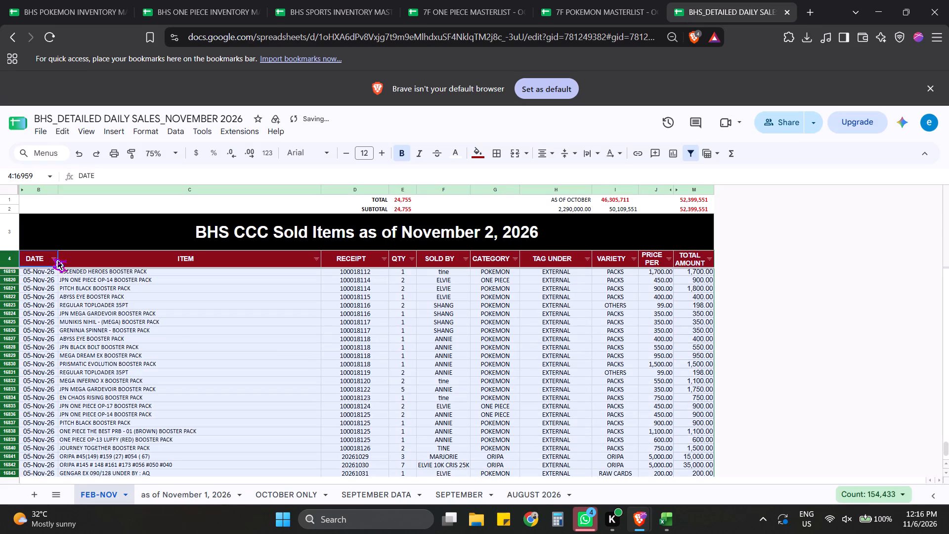
Filter the DATE column to show only 05-Nov-26, accepting the edit to the protected range.
click(54, 262)
click(124, 394)
click(119, 414)
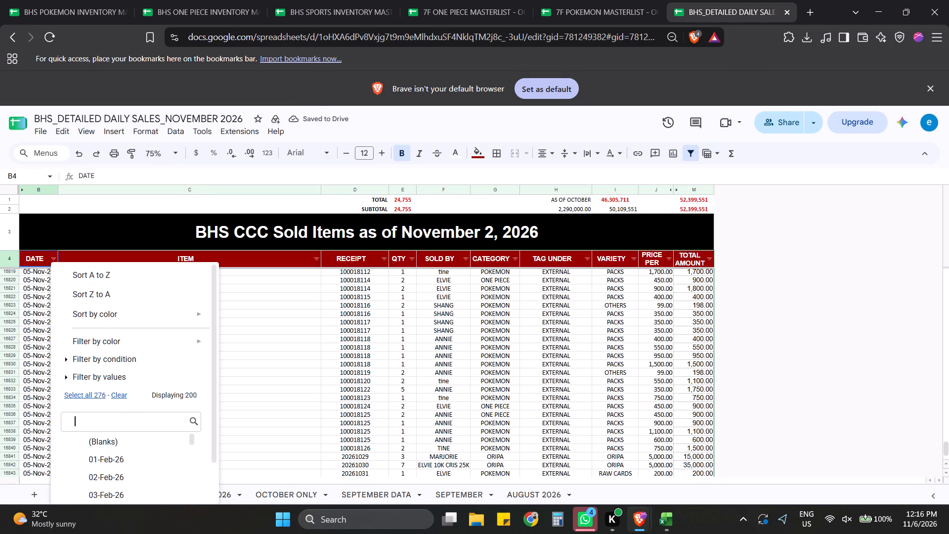
key(Insert)
key(Clear)
key(minus)
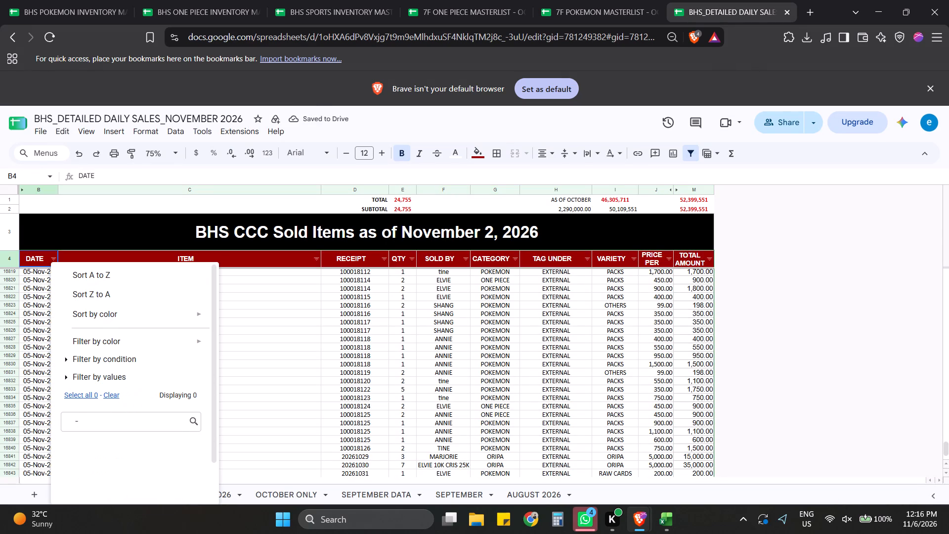
key(BackSpace)
key(BackSpace)
text(05-)
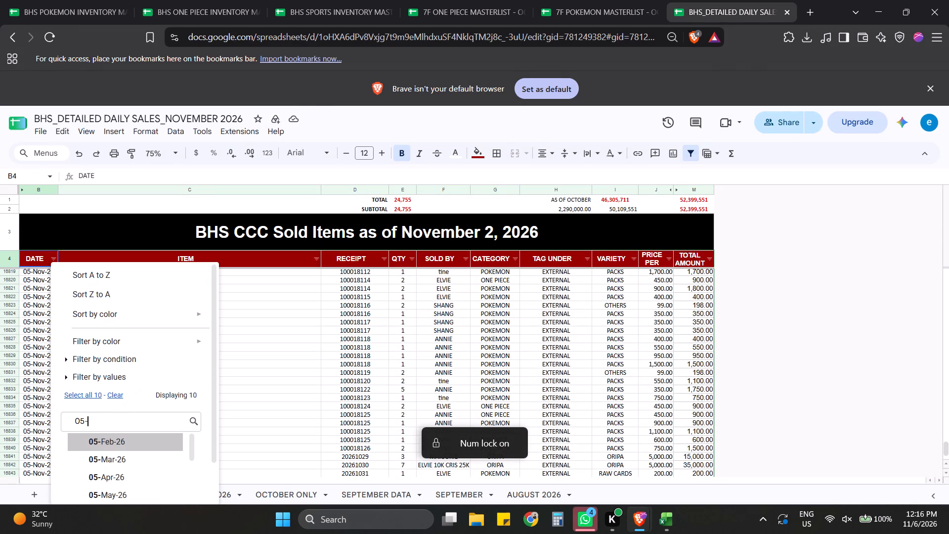
text(NO)
key(Return)
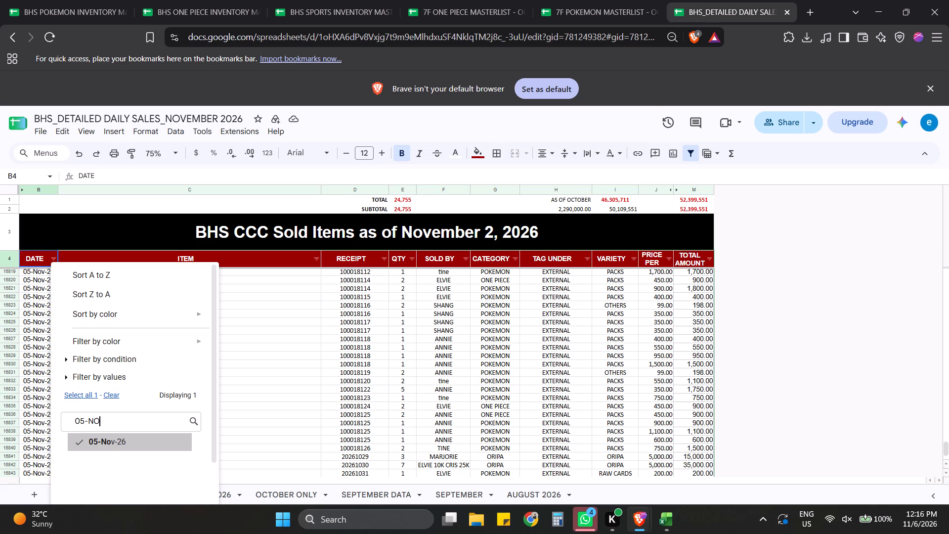
scroll(210, 428, down, 6)
click(187, 486)
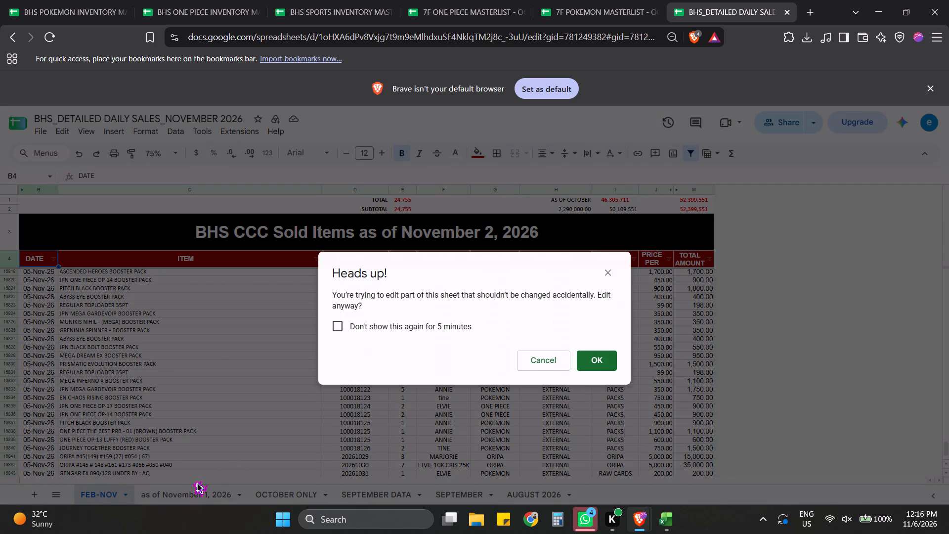
click(601, 366)
scroll(560, 362, up, 12)
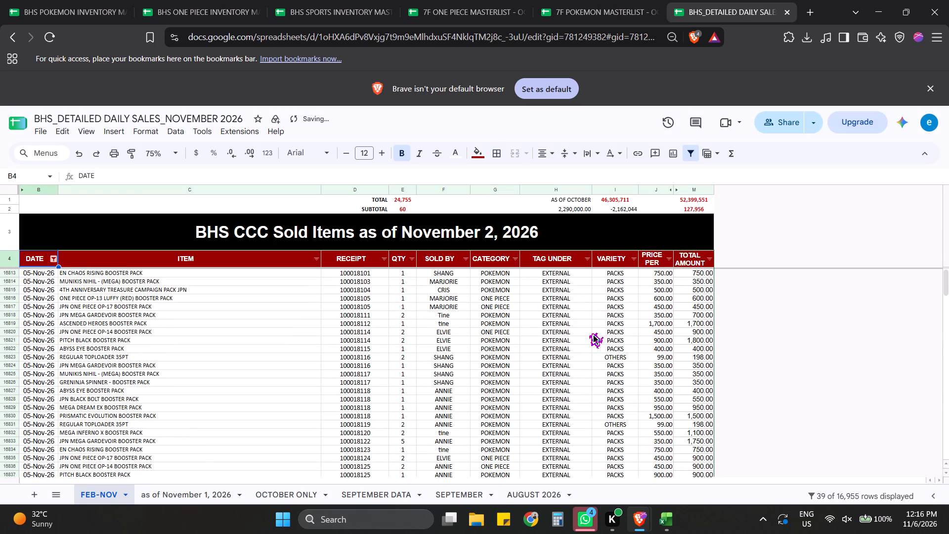
Filter the VARIETY column to PACKS only, accepting the protected-range edit, and check the quantity subtotal.
click(633, 263)
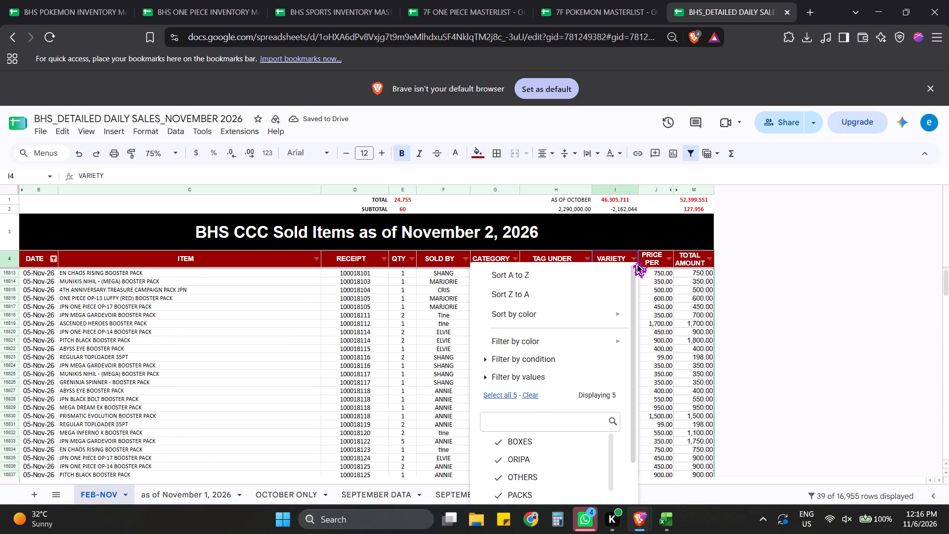
click(535, 395)
click(535, 395)
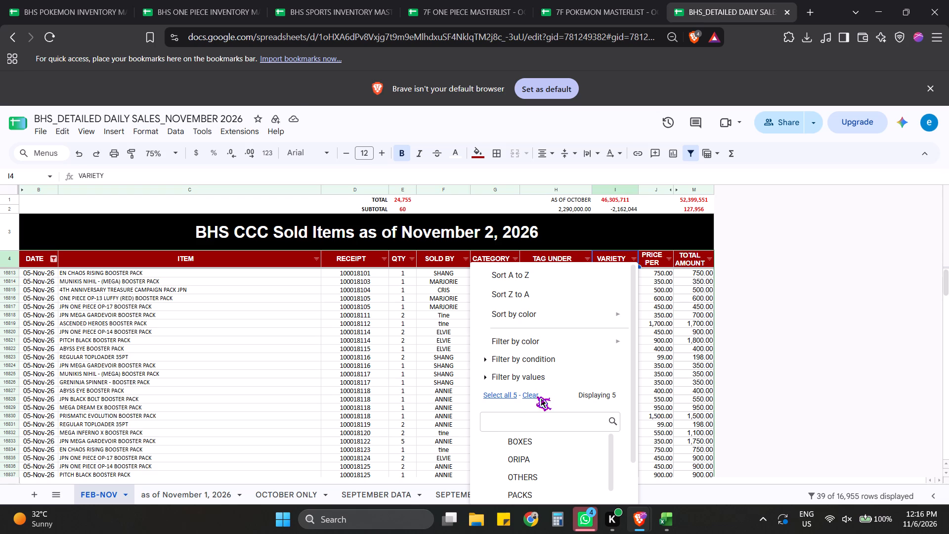
scroll(569, 425, down, 3)
click(545, 440)
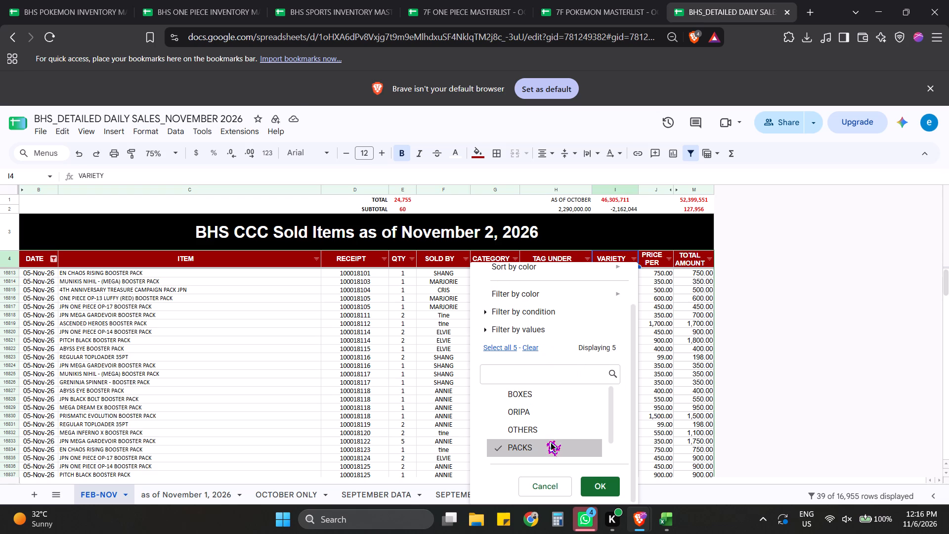
click(606, 481)
click(583, 358)
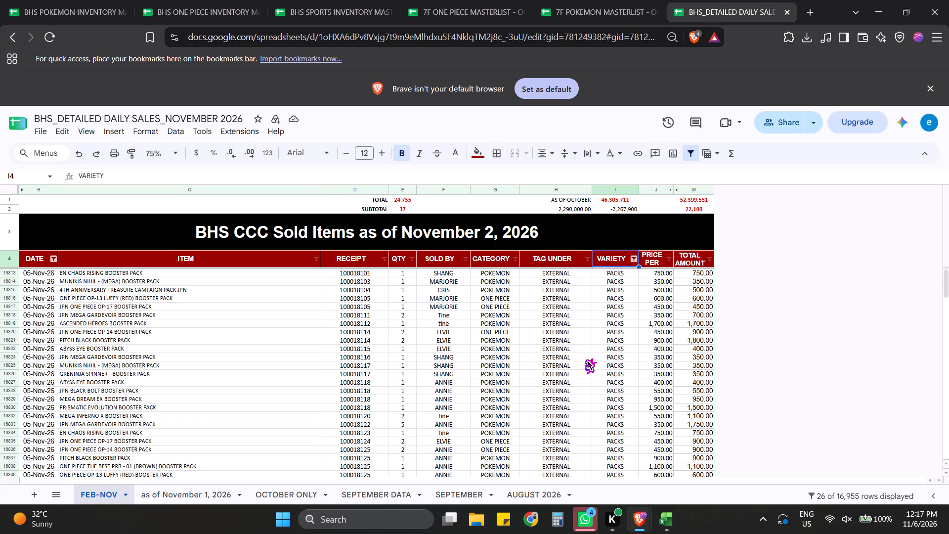
click(405, 208)
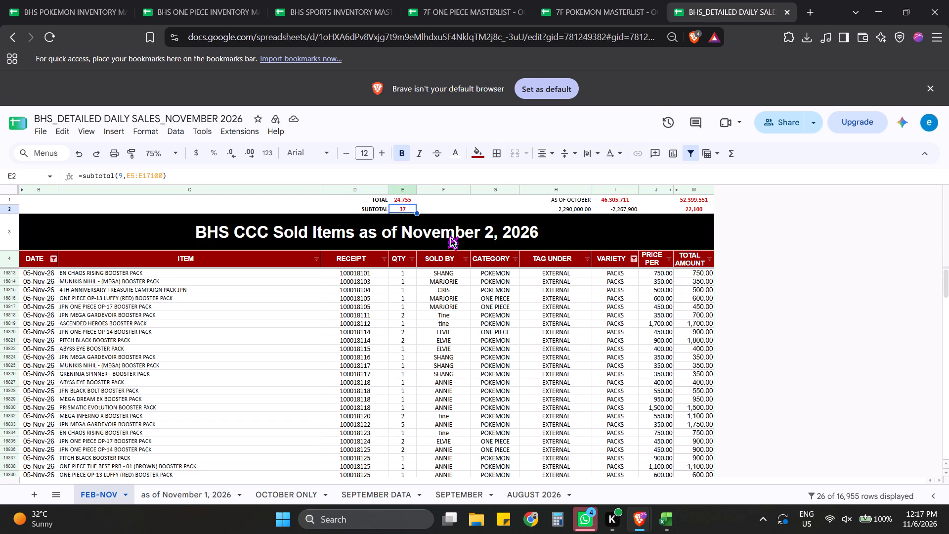
Switch the VARIETY filter from PACKS to BOXES only, accepting the protected-range edit, and review the listed rows.
click(633, 262)
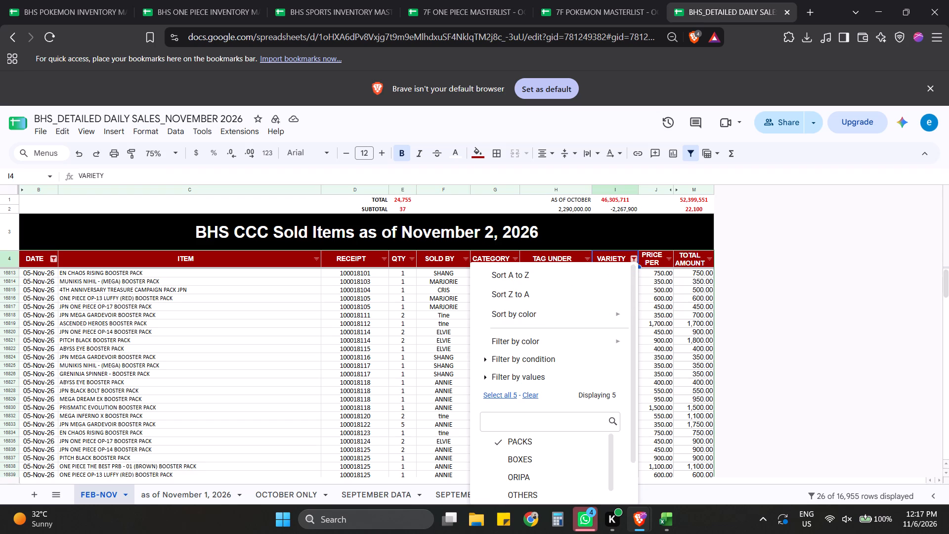
click(518, 440)
click(516, 459)
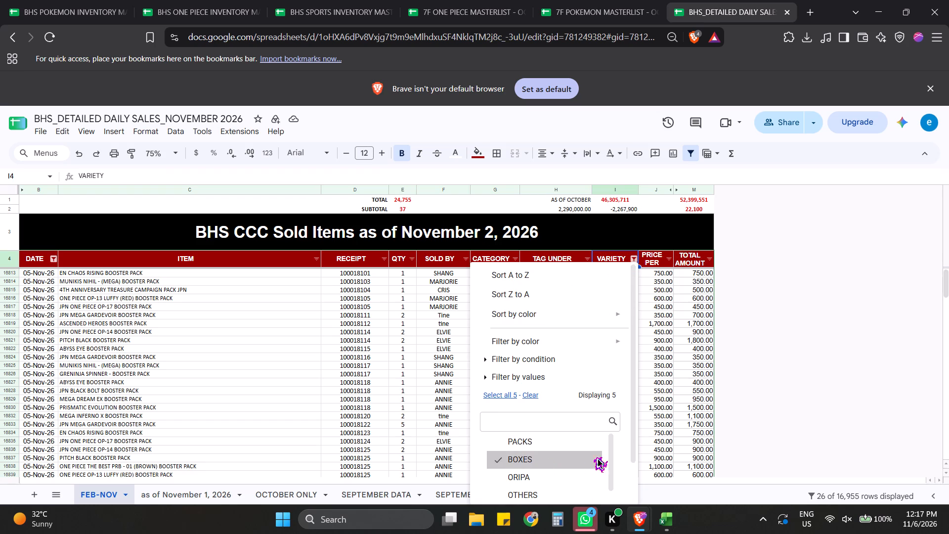
scroll(593, 457, down, 5)
click(600, 482)
click(605, 352)
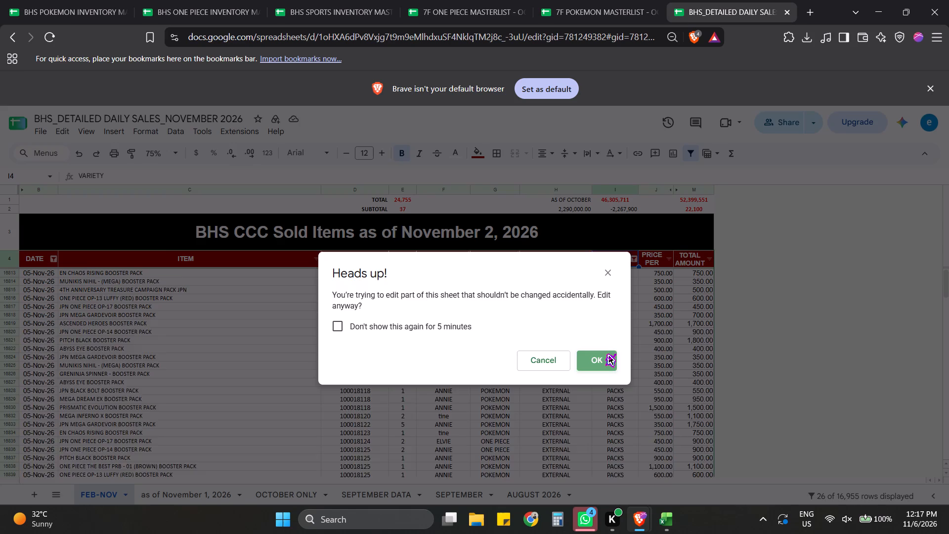
scroll(612, 362, up, 3)
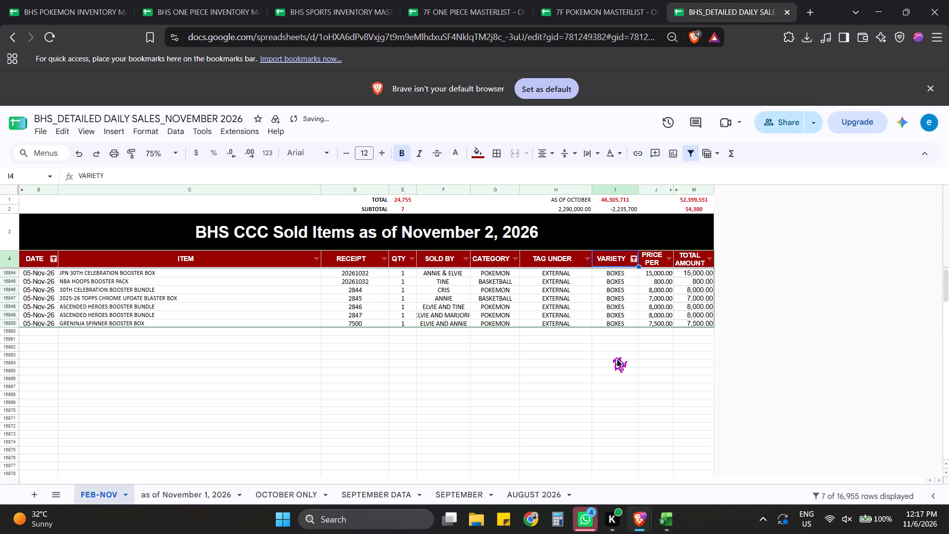
Change VARIETY to PACKS for the NBA Hoops booster pack in row 16845.
click(615, 282)
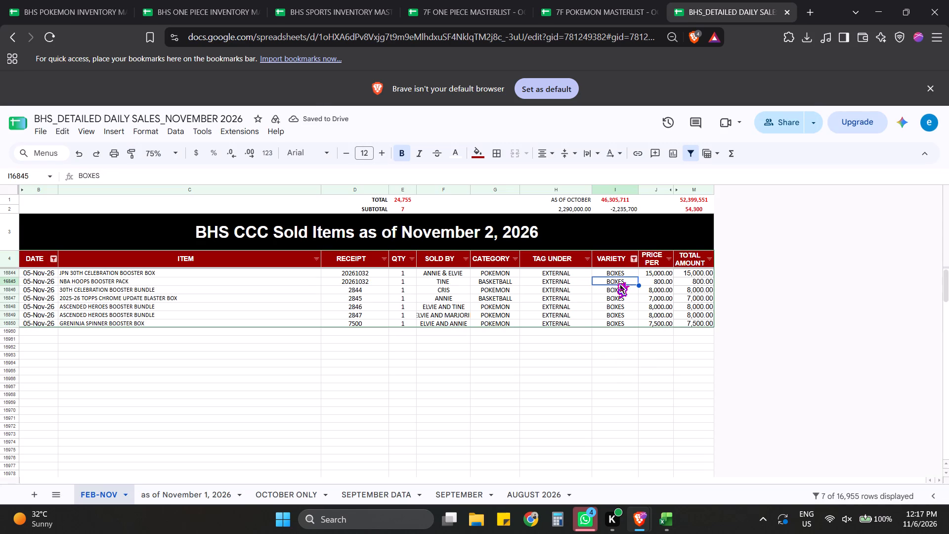
key(p)
key(Return)
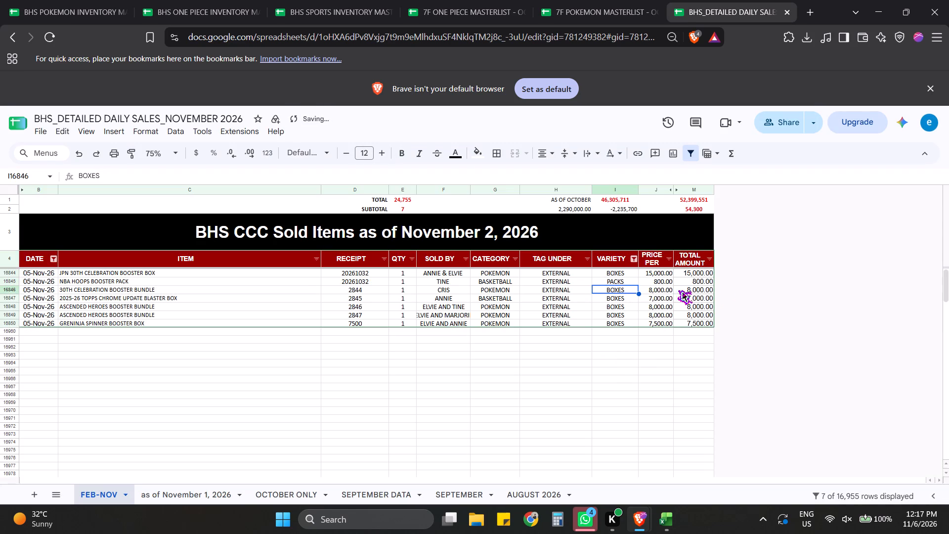
Reapply the BOXES filter on VARIETY to refresh the rows, accepting the protected-range edit, and review the subtotals.
click(630, 259)
click(536, 438)
click(536, 438)
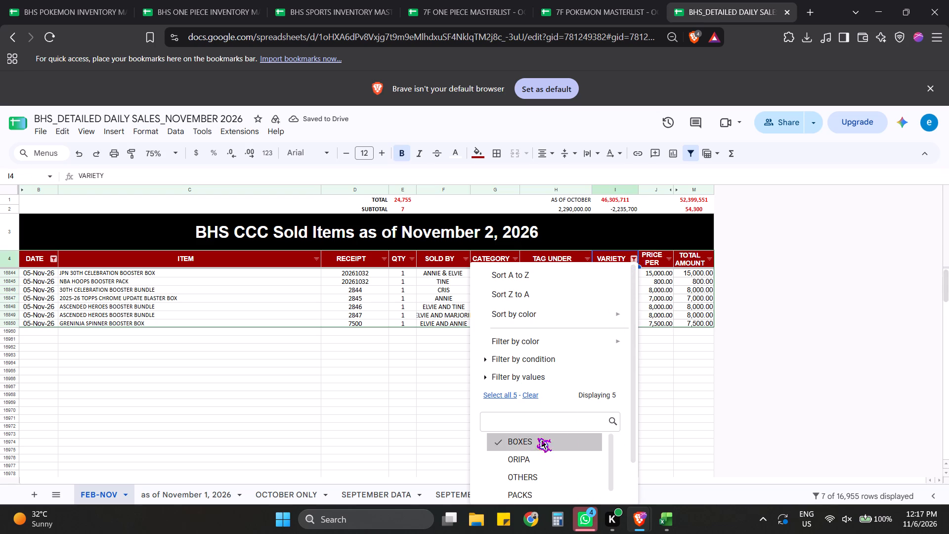
scroll(608, 443, down, 11)
click(611, 483)
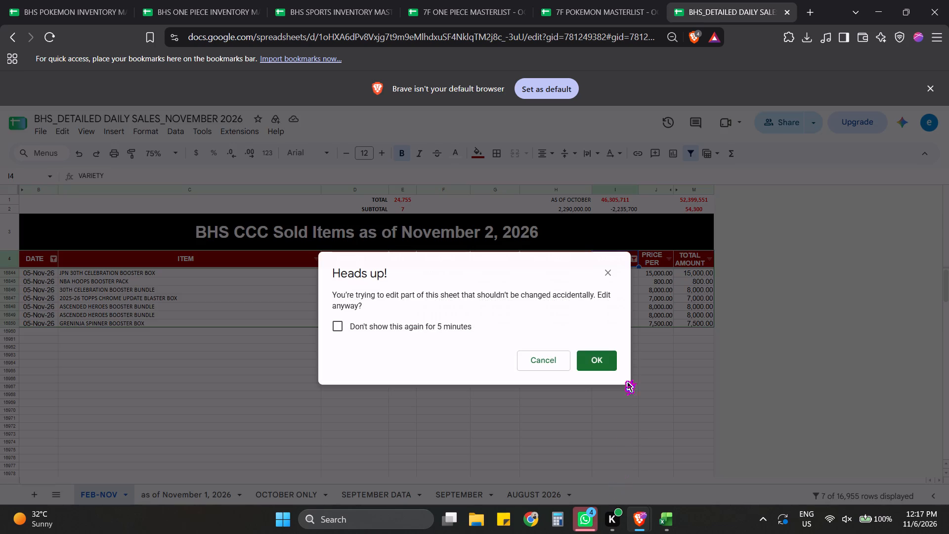
click(610, 363)
scroll(640, 363, up, 2)
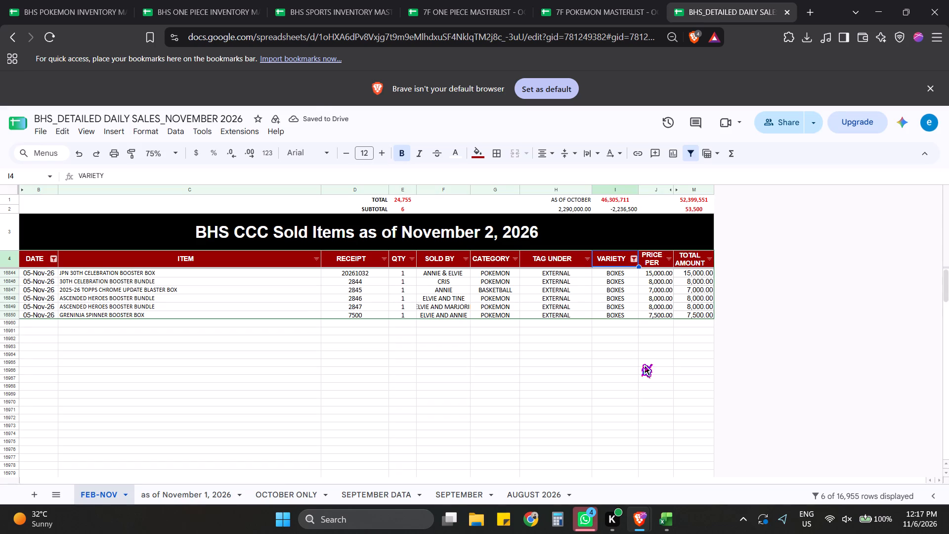
Switch the VARIETY filter to RAW CARDS only, accepting the protected-range edit, and review the subtotals.
click(635, 257)
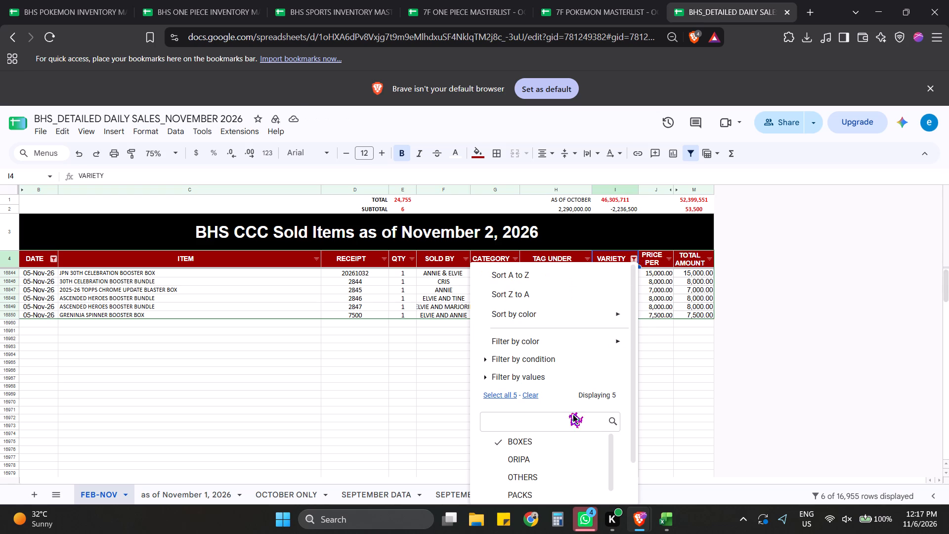
click(542, 444)
scroll(599, 448, down, 10)
click(562, 449)
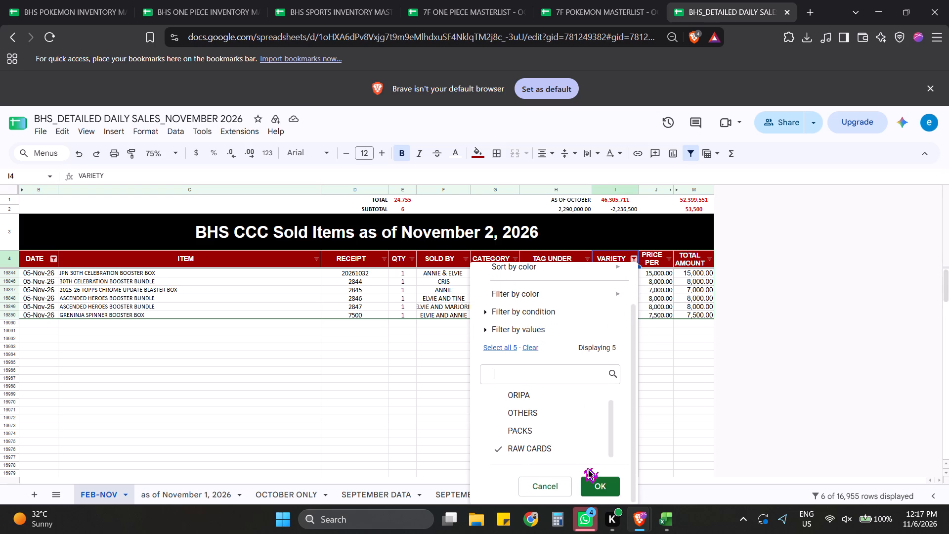
click(601, 487)
click(593, 354)
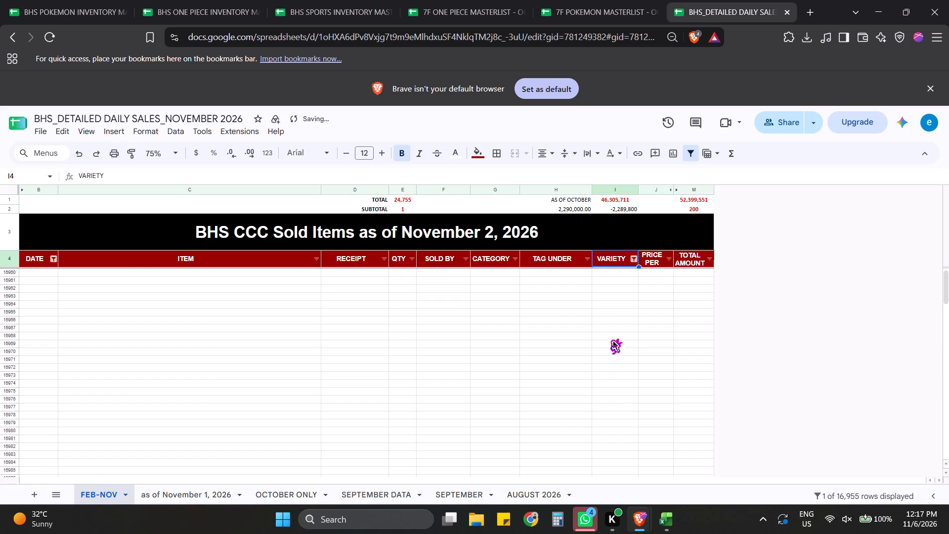
scroll(625, 332, up, 7)
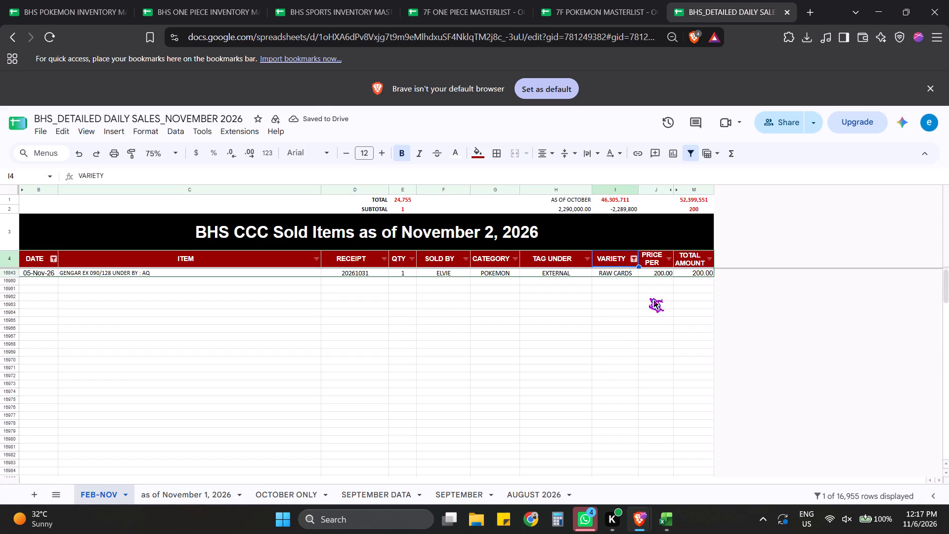
Switch the VARIETY filter to OTHERS only, accepting the protected-range edit, and review the subtotals.
click(638, 260)
click(551, 444)
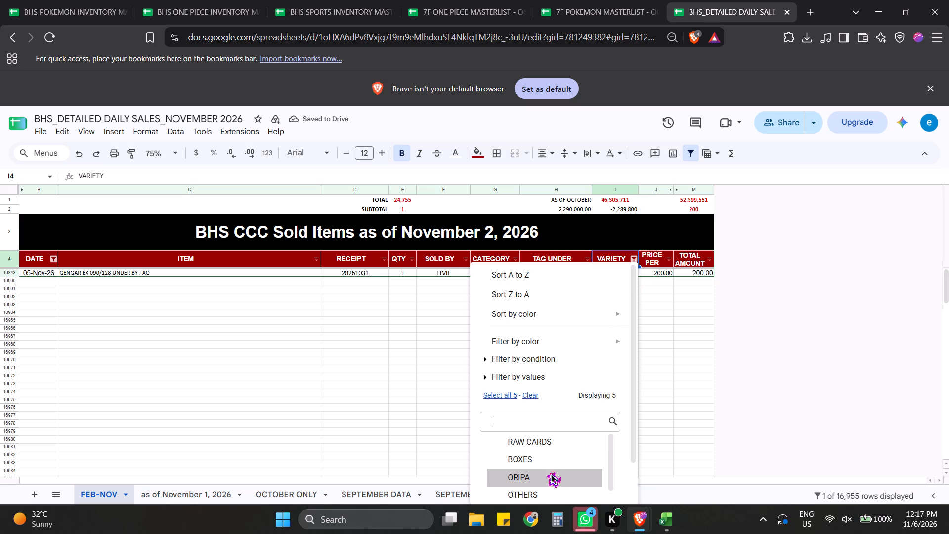
click(544, 492)
scroll(589, 459, down, 5)
scroll(604, 505, down, 8)
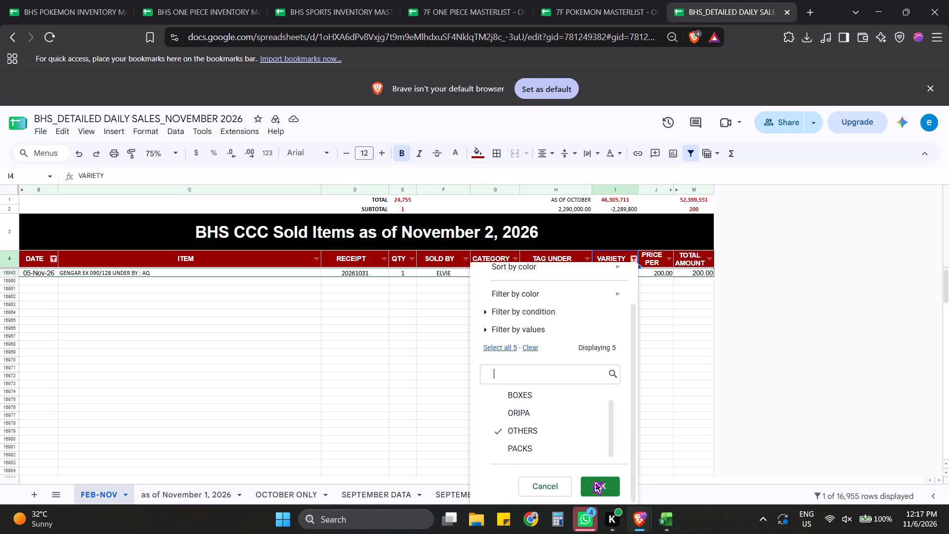
click(601, 491)
click(602, 361)
scroll(623, 362, up, 4)
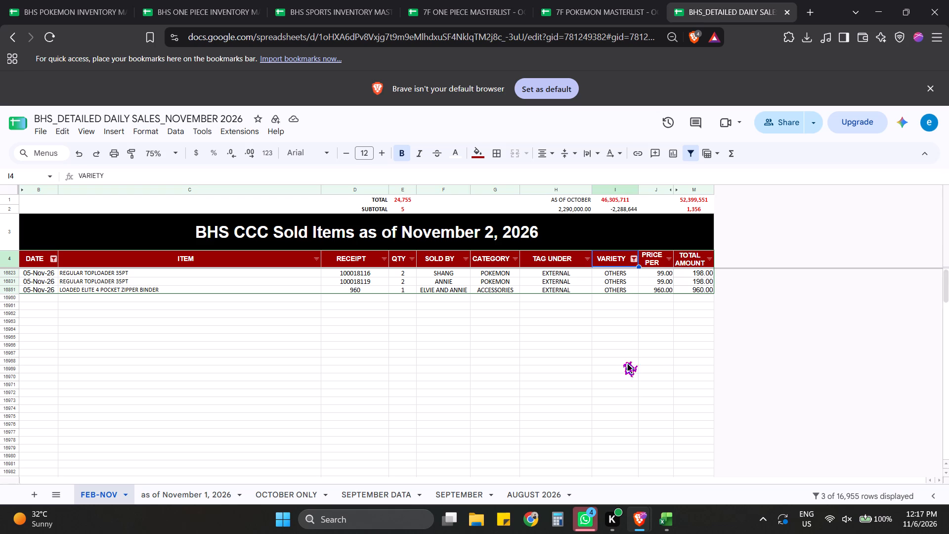
Switch the VARIETY filter back to PACKS only, accepting the protected-range edit, and recheck the subtotals.
click(634, 256)
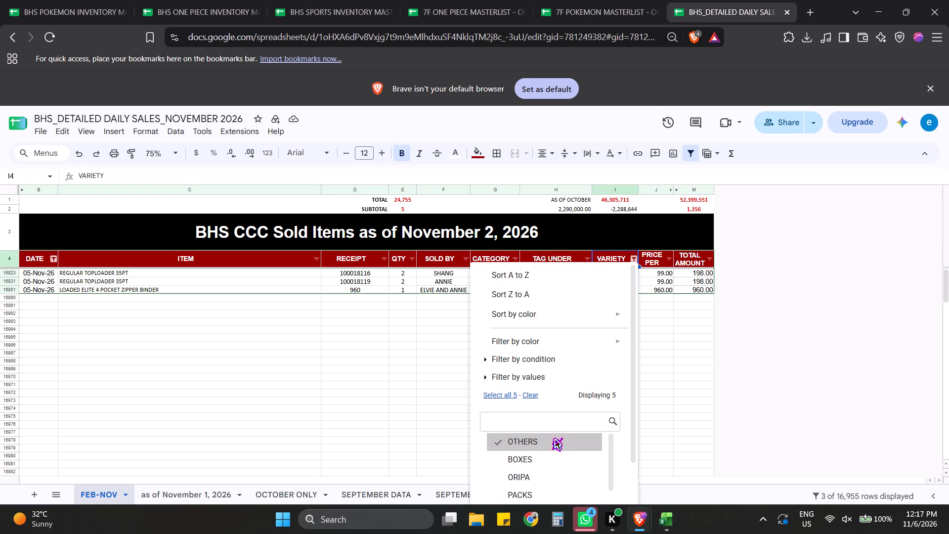
click(551, 437)
scroll(557, 446, down, 4)
click(549, 471)
scroll(630, 467, down, 4)
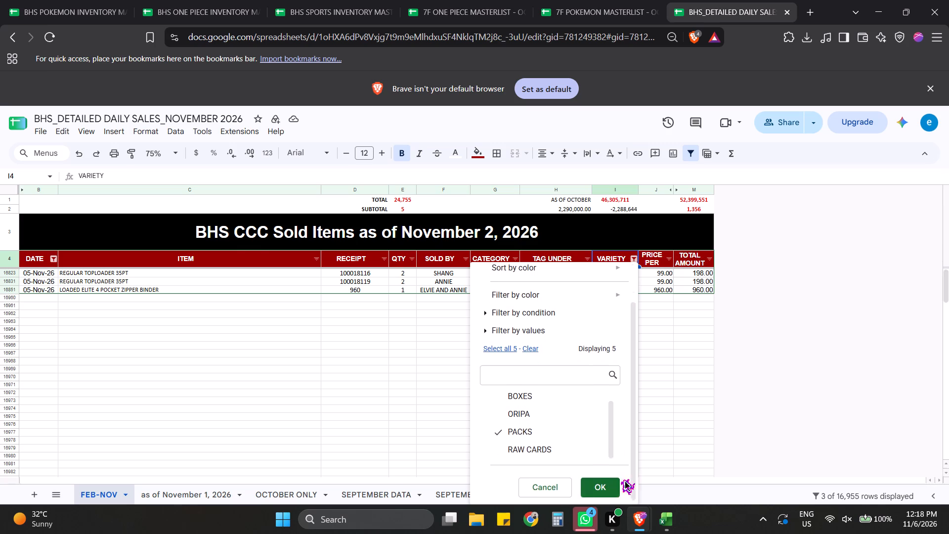
click(616, 483)
click(605, 359)
scroll(617, 381, up, 7)
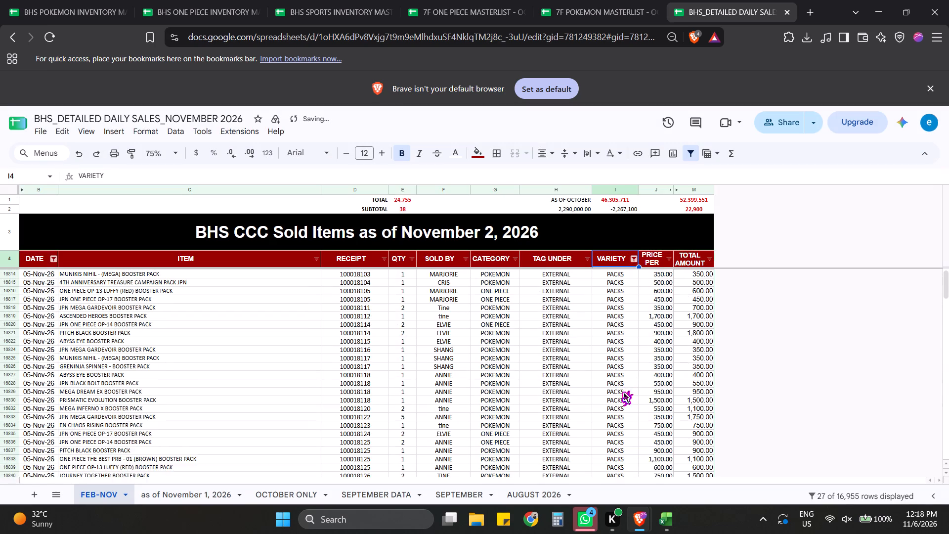
scroll(619, 391, up, 7)
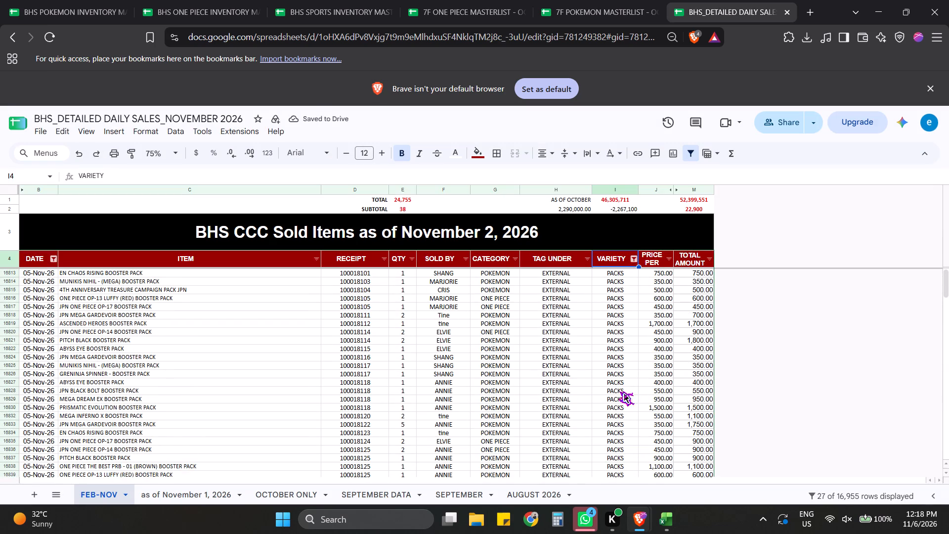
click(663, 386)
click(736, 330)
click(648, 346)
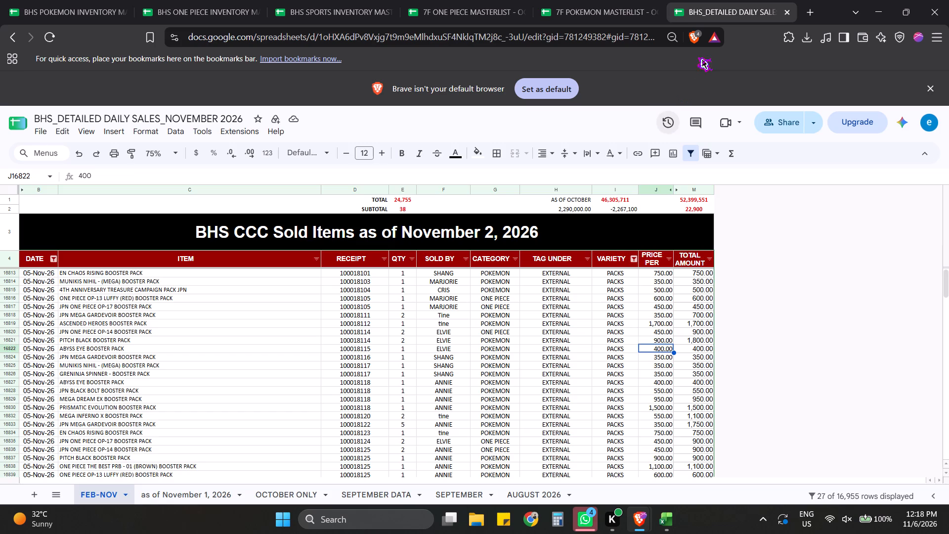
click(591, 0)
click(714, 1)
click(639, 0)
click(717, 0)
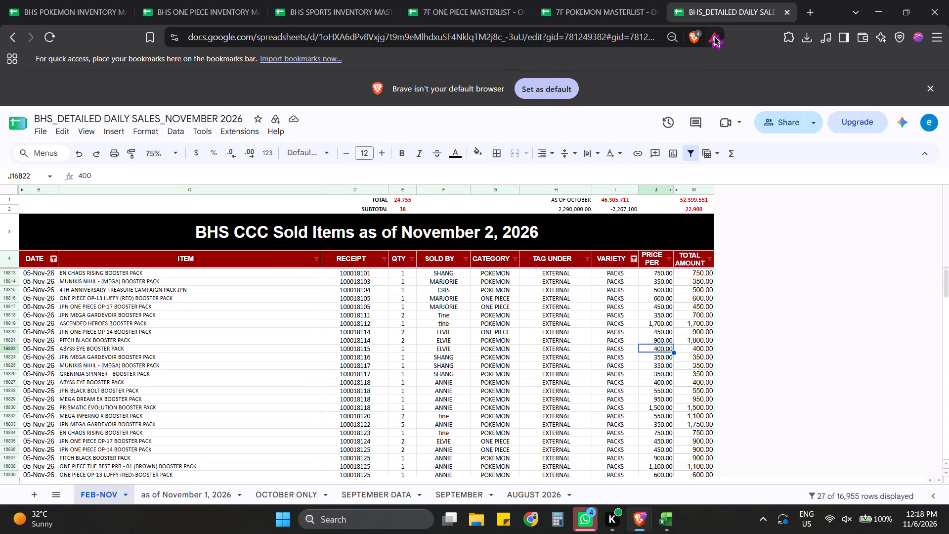
Open the 7F_DETAILED DAILY SALES_NOVEMBER 2026 spreadsheet in a new browser tab.
click(807, 12)
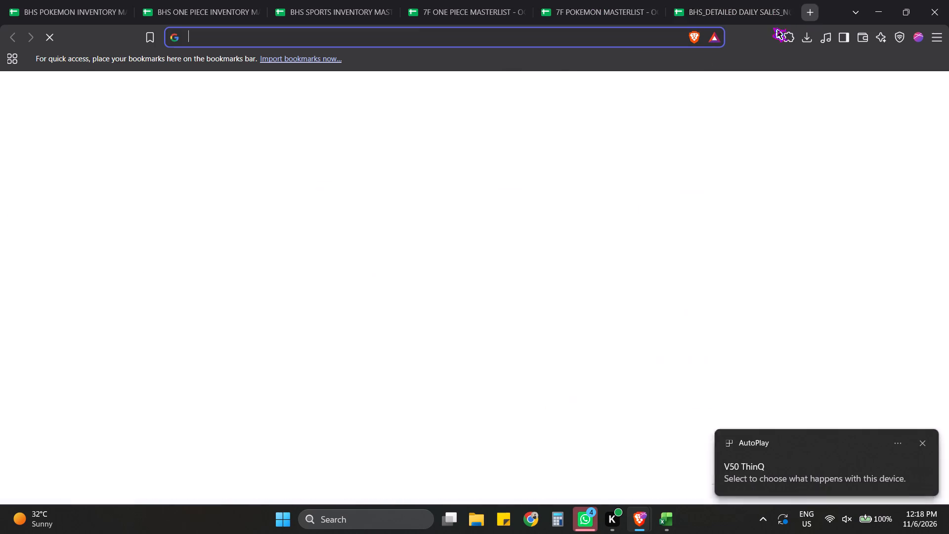
click(573, 47)
text(7FD)
key(BackSpace)
text(_DE)
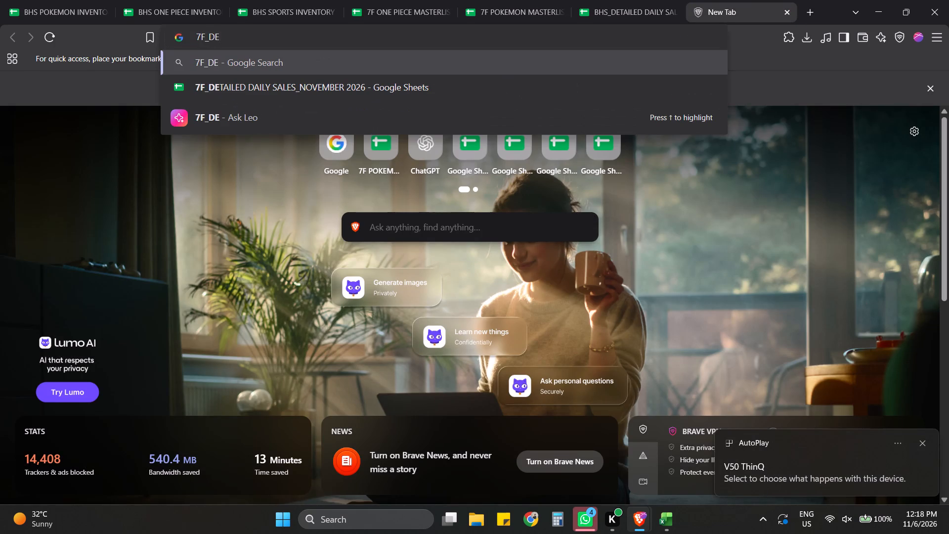
click(507, 87)
Switch to the StoreHub Offline Transactions page and filter the list to only the Urban Collectors Trading Company Inc. (WGC) store.
key(alt+Tab)
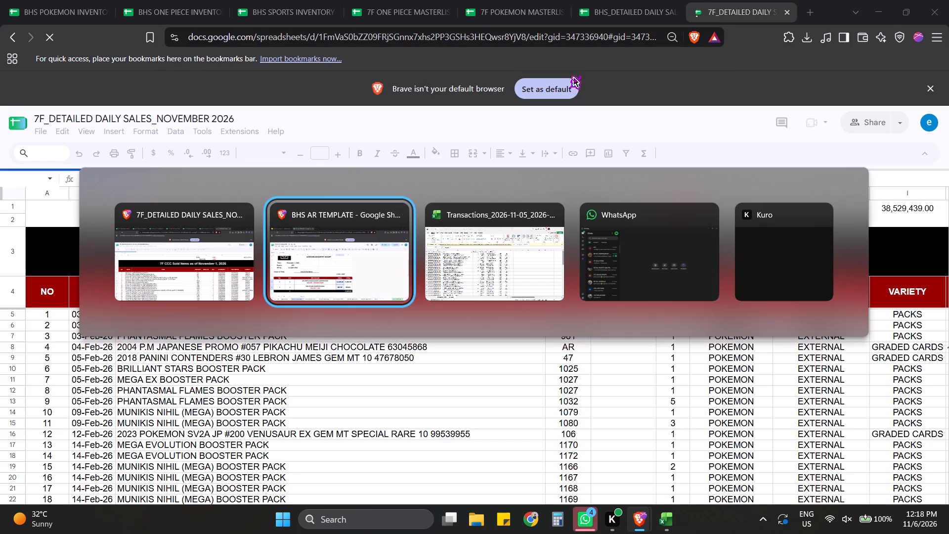
alt+click(177, 248)
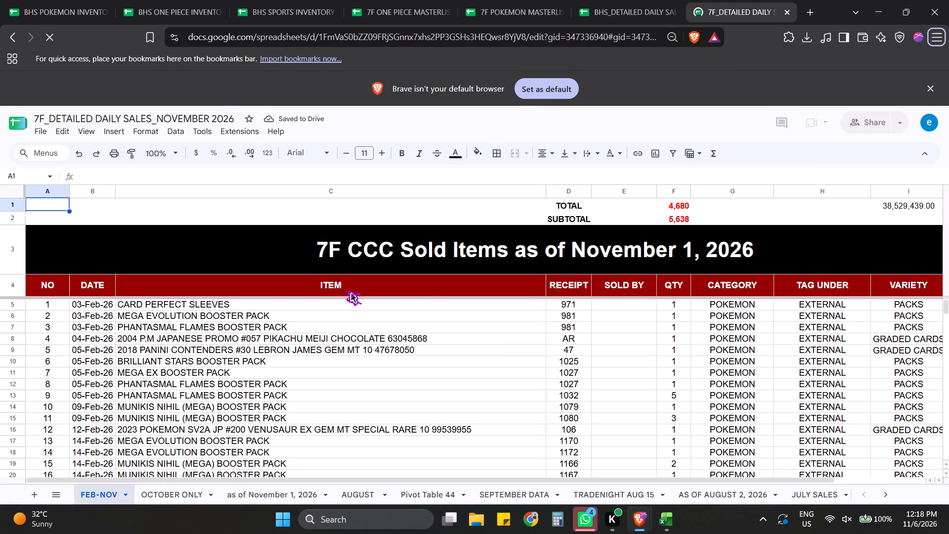
key(alt+Tab)
alt+click(350, 268)
click(133, 0)
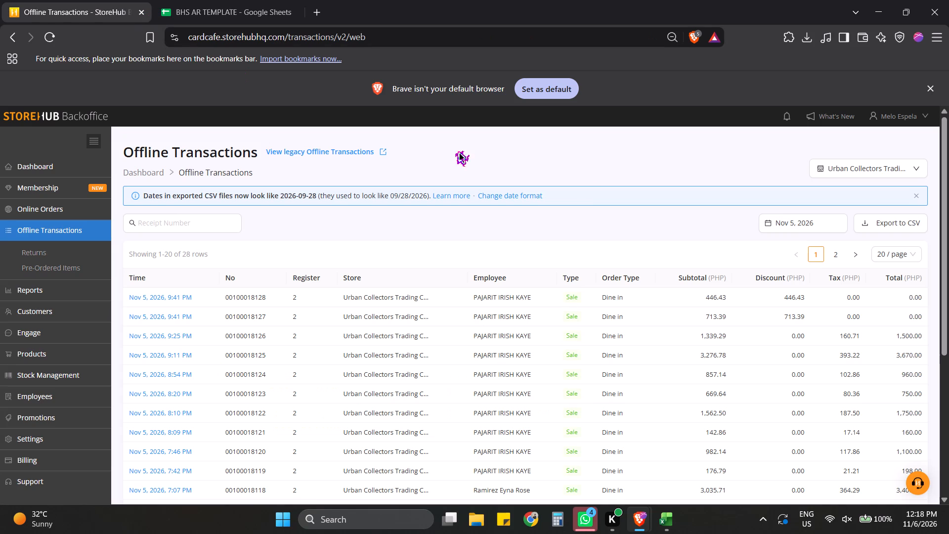
click(854, 174)
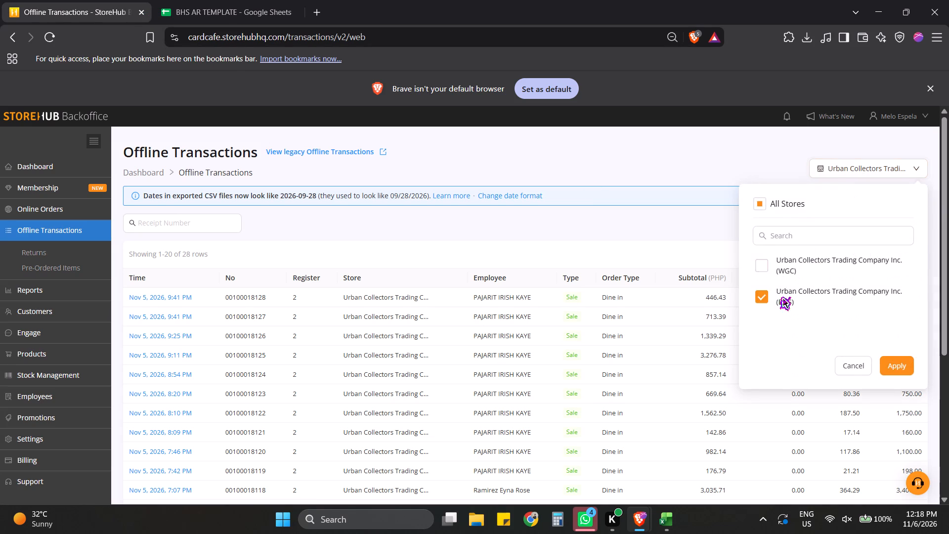
click(773, 267)
click(767, 291)
click(892, 360)
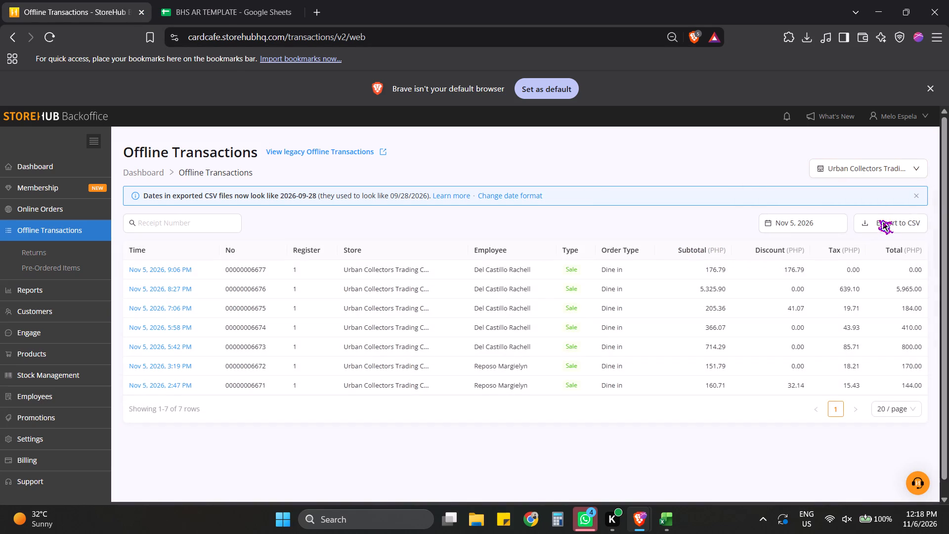
Export the WGC store's Nov 5, 2026 transactions to CSV with items included, and save the file in Downloads.
click(880, 225)
click(372, 299)
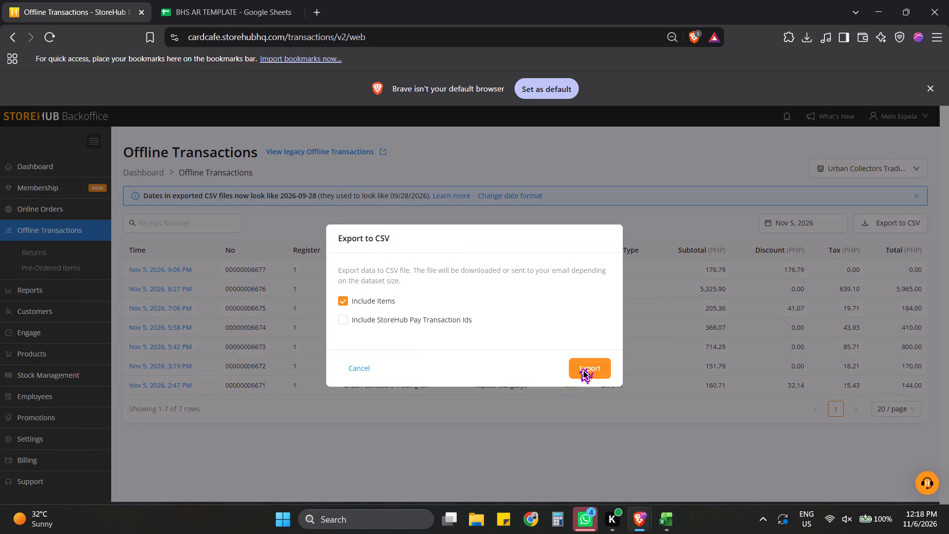
click(579, 368)
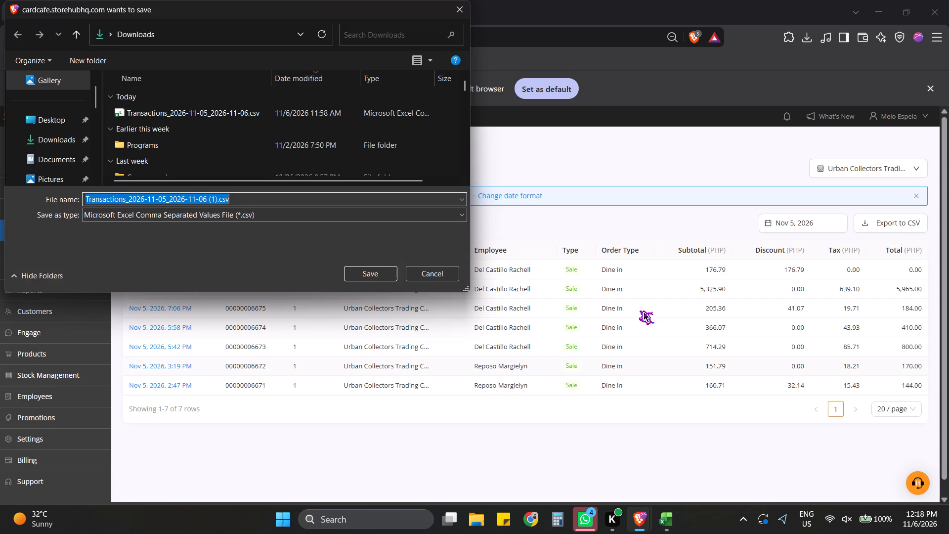
click(371, 273)
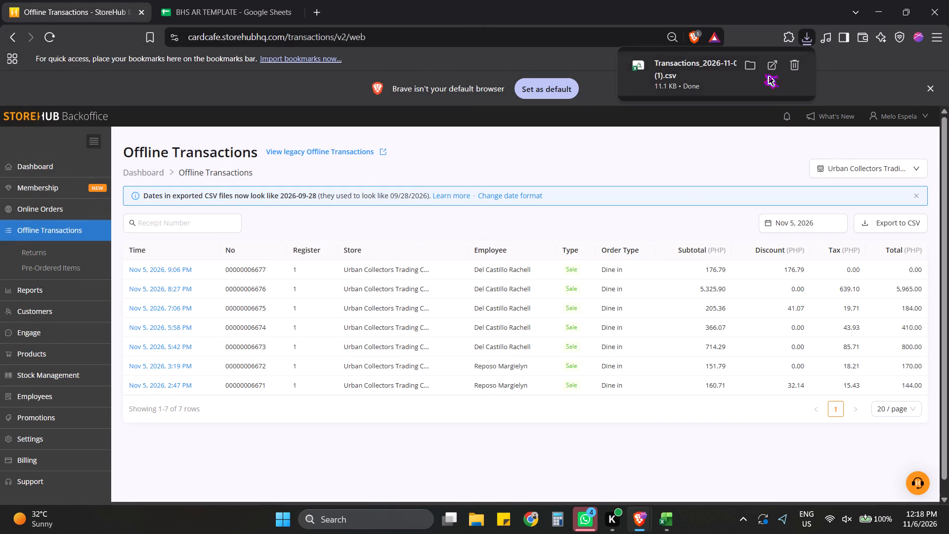
Open the newly exported transactions CSV in Excel and turn on filters for the header row.
click(705, 78)
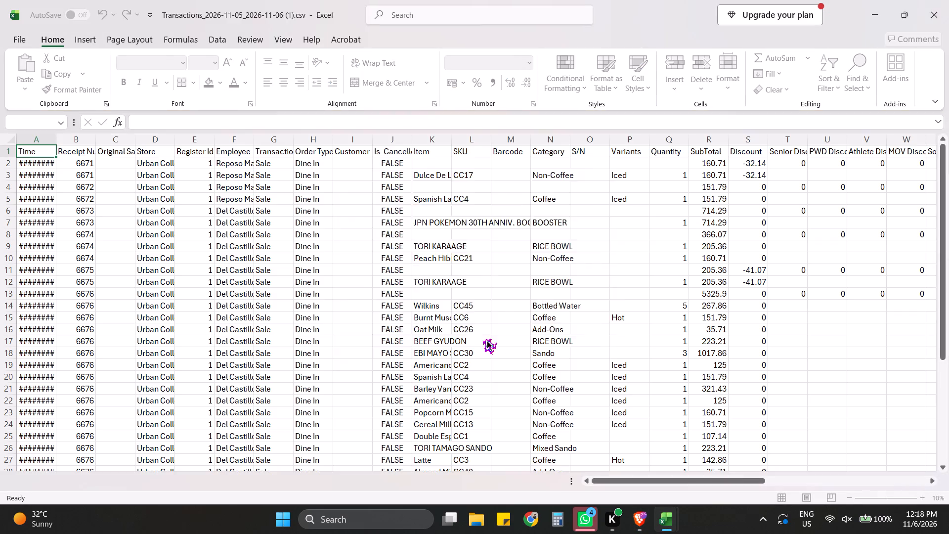
click(553, 310)
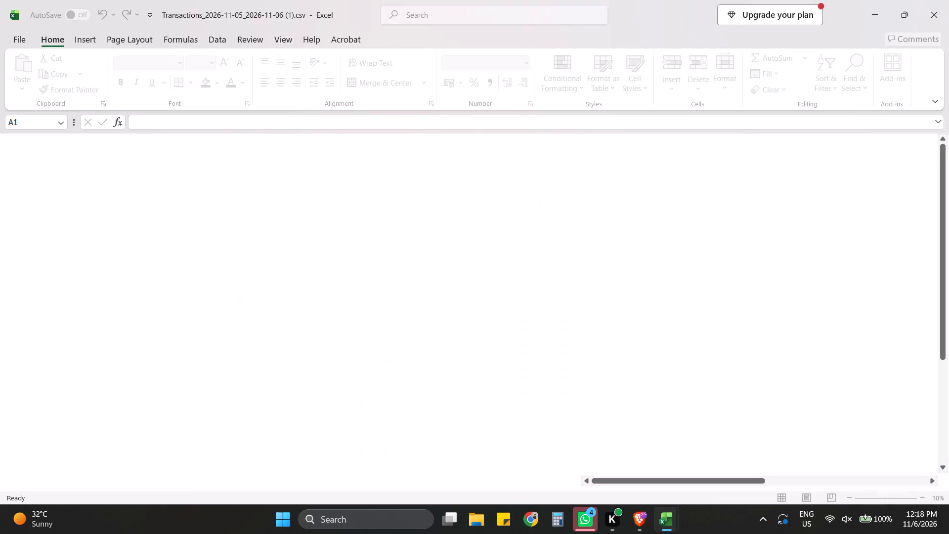
scroll(331, 278, down, 5)
scroll(336, 295, up, 3)
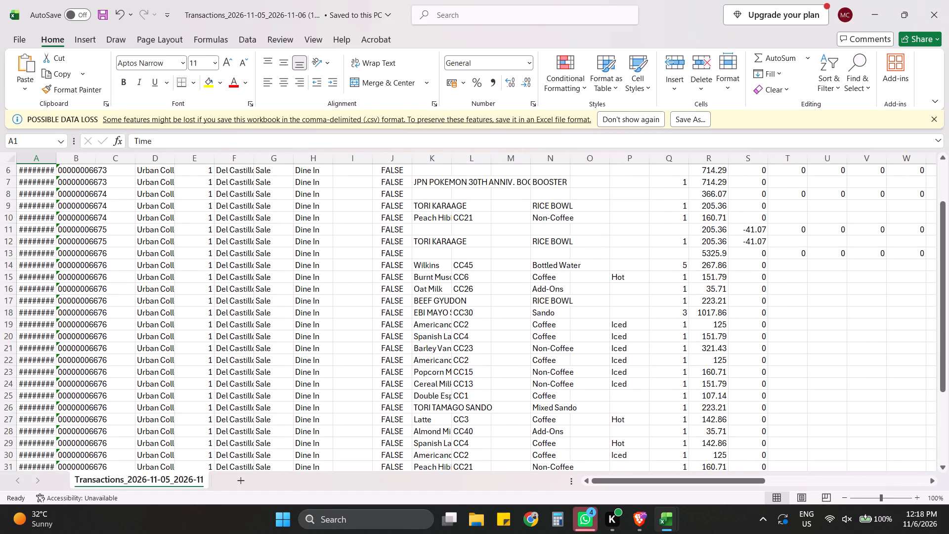
scroll(311, 300, up, 2)
click(1, 169)
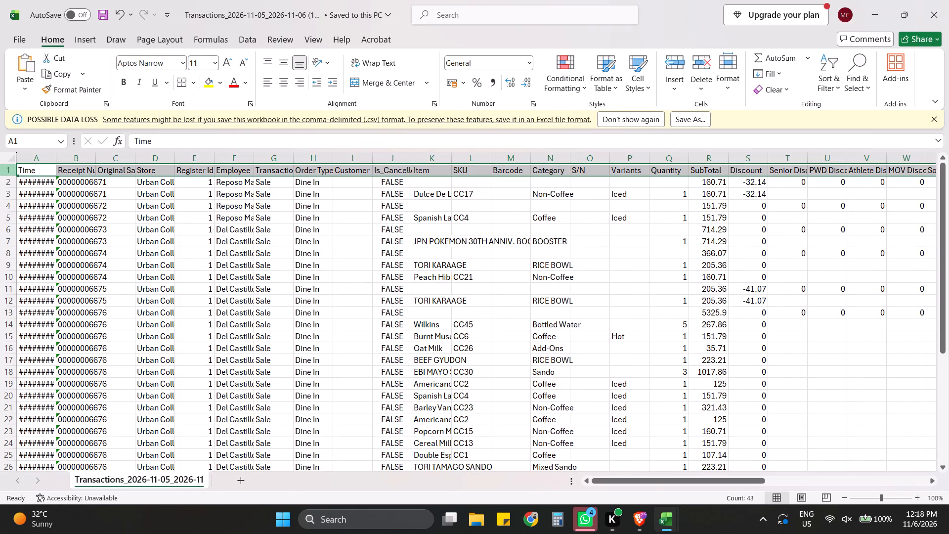
click(830, 82)
click(853, 162)
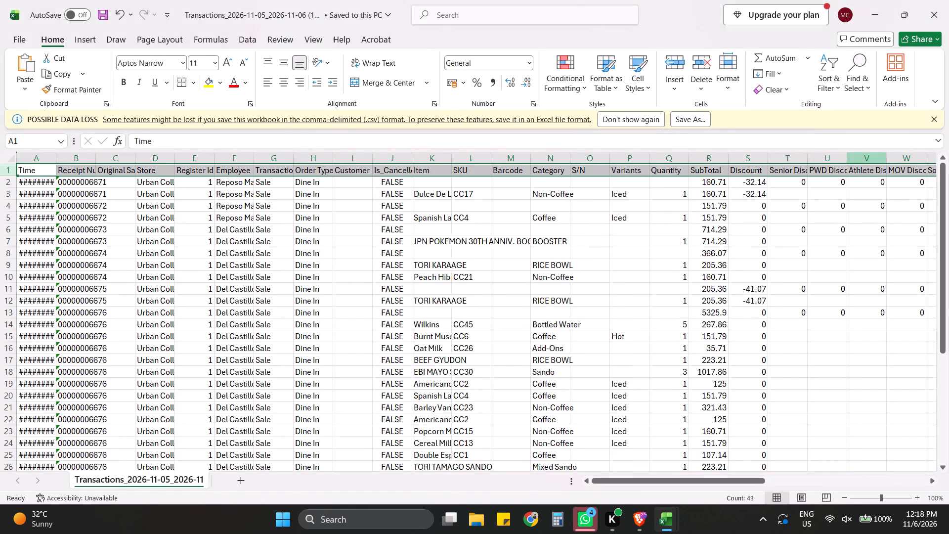
click(404, 293)
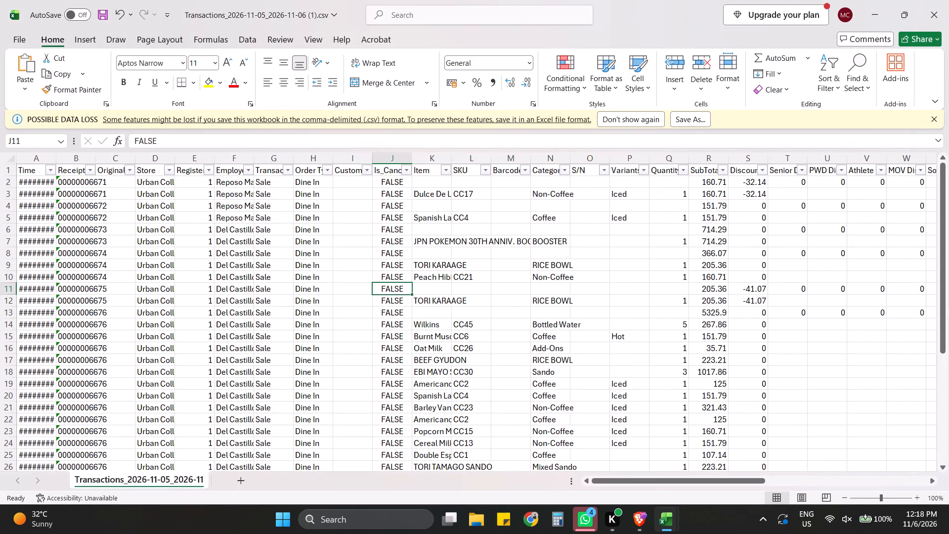
Examine the Is_Cancelled column's filter values in the export, leaving the filter unchanged.
click(164, 222)
drag(117, 153, 318, 167)
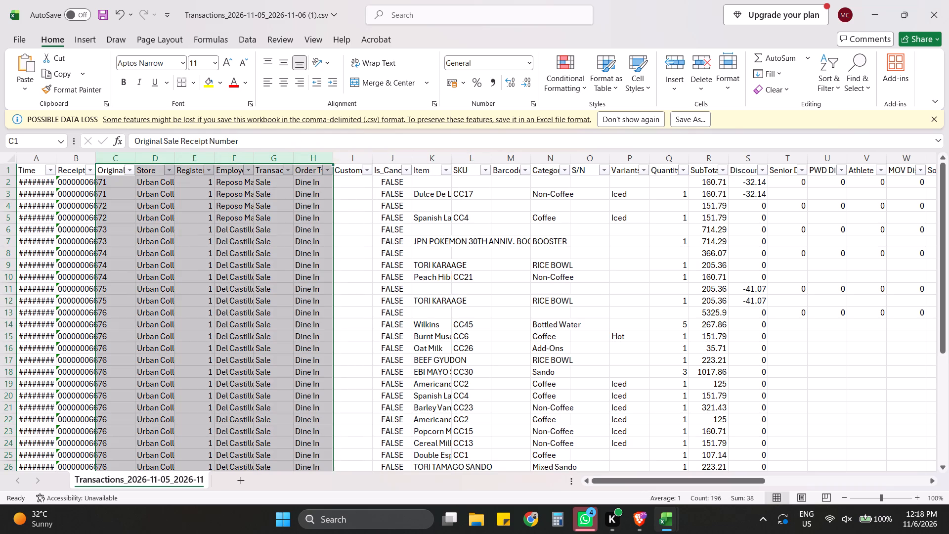
click(276, 248)
click(5, 182)
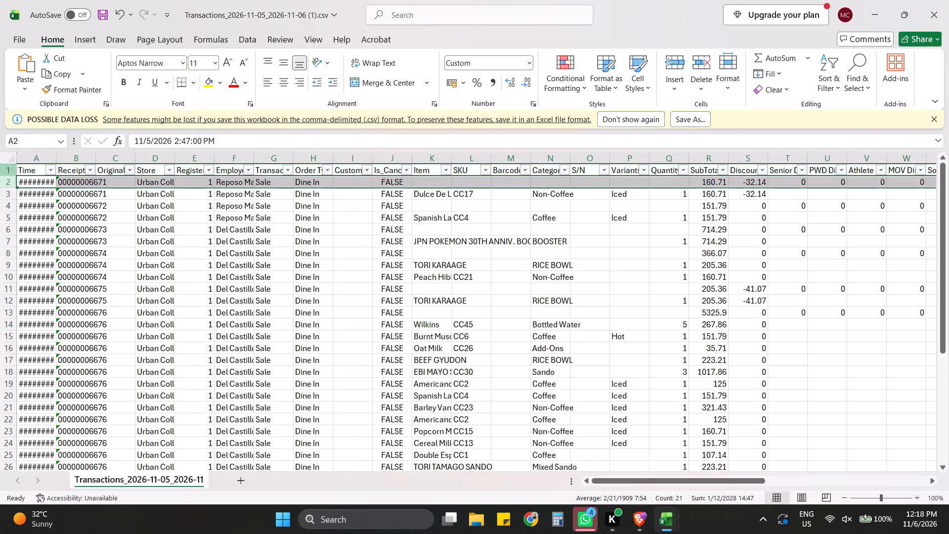
click(11, 173)
click(402, 170)
scroll(356, 338, down, 6)
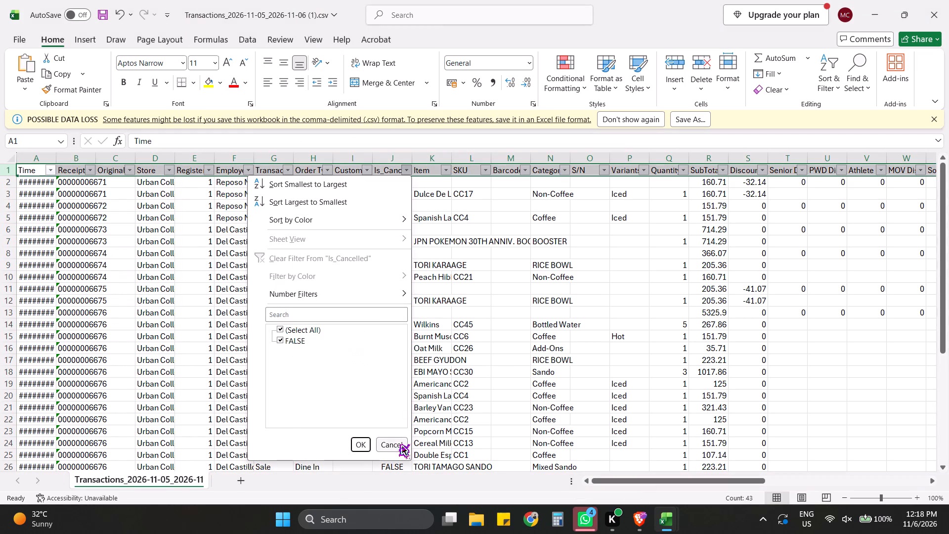
click(397, 444)
click(311, 353)
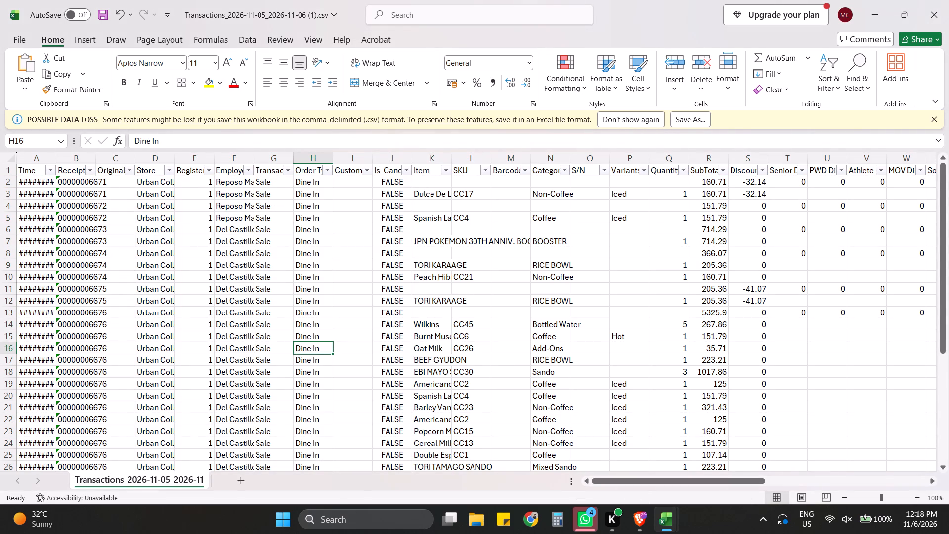
Delete the columns from Original Sale Receipt Number through Is_Cancelled, and autofit the Item column's width.
drag(111, 160, 391, 170)
right_click(386, 169)
click(447, 308)
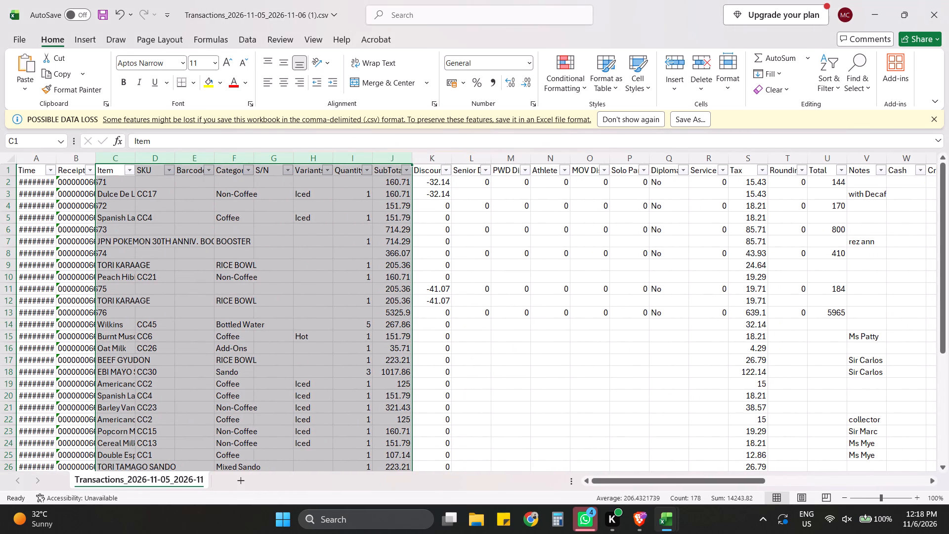
double_click(138, 158)
click(384, 285)
Delete the columns from SKU through Variants, between Item and Quantity.
drag(278, 159, 351, 160)
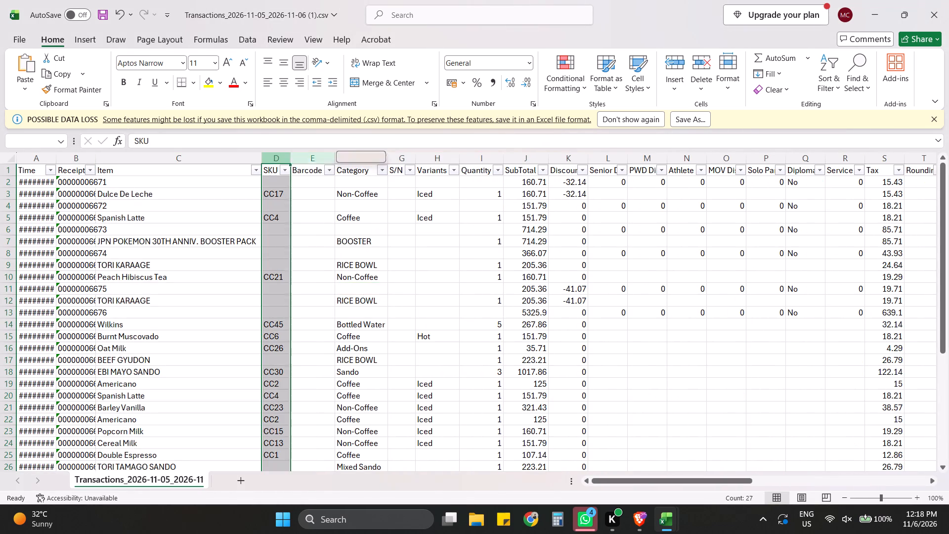
drag(351, 160, 449, 163)
right_click(438, 164)
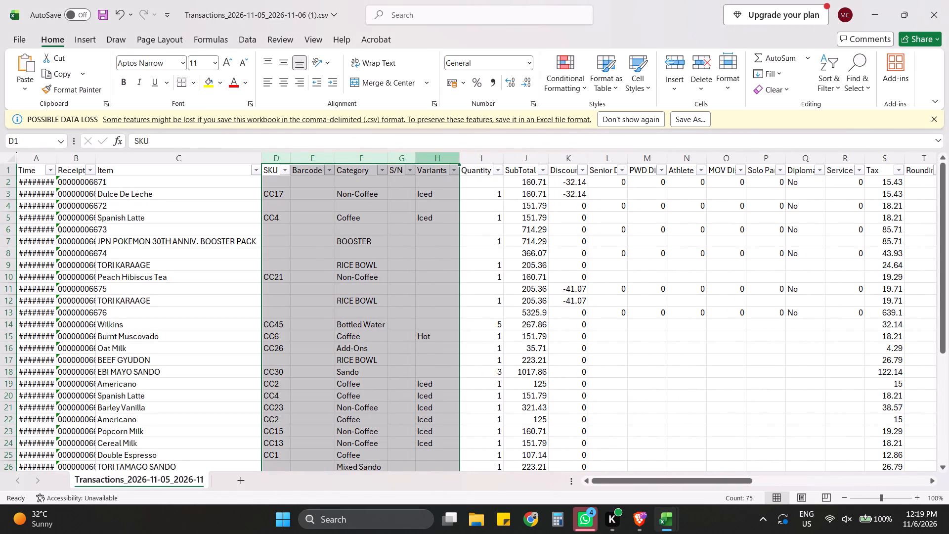
right_click(436, 162)
click(477, 302)
click(350, 291)
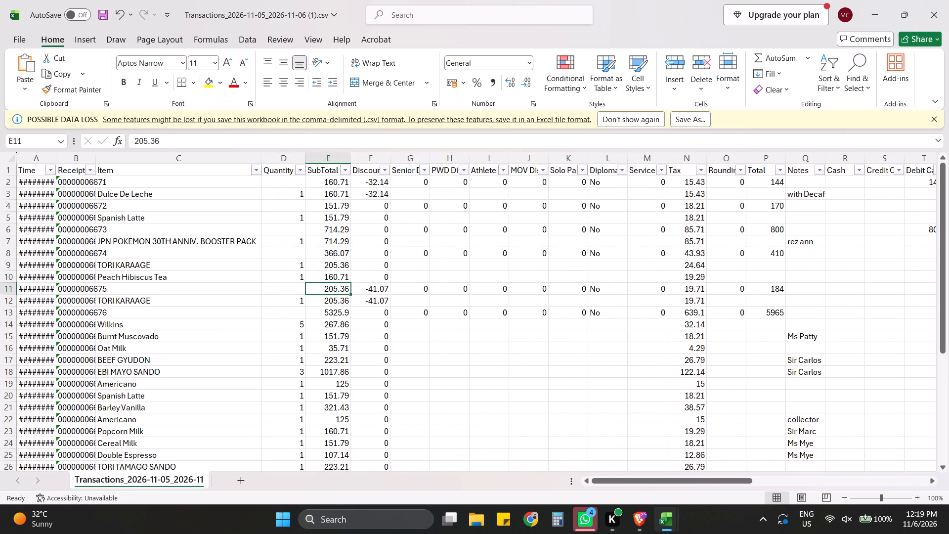
Delete the discount and service columns between SubTotal and Tax, plus the Rounding and Total columns before Notes.
drag(376, 159, 656, 160)
right_click(617, 158)
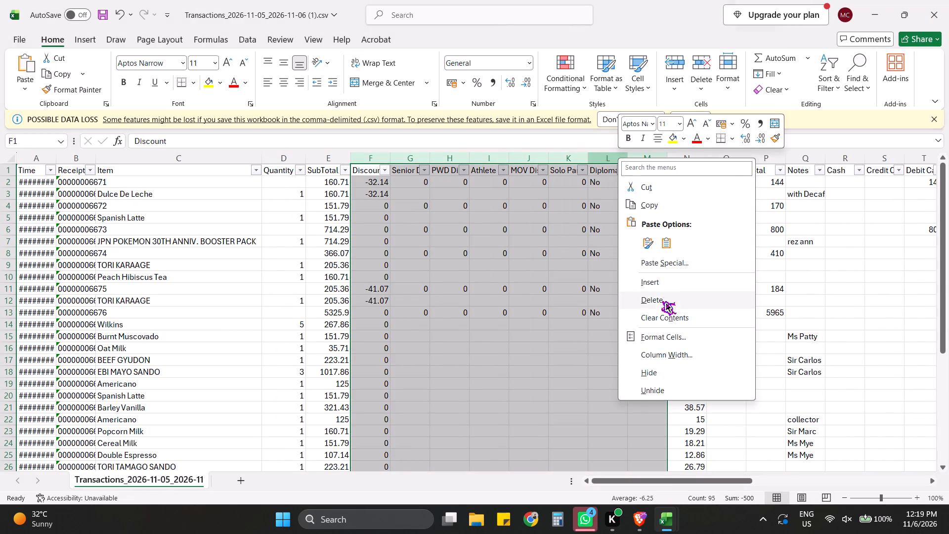
click(660, 302)
click(462, 295)
drag(416, 159, 450, 160)
right_click(443, 157)
click(486, 301)
click(526, 304)
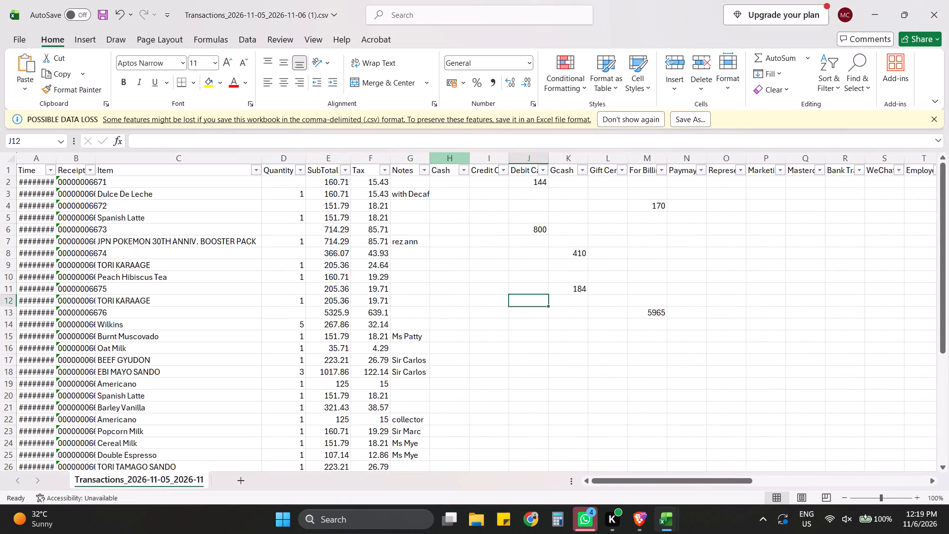
Delete all payment-method and remaining columns from Cash onward, after the Notes column.
drag(451, 158, 928, 159)
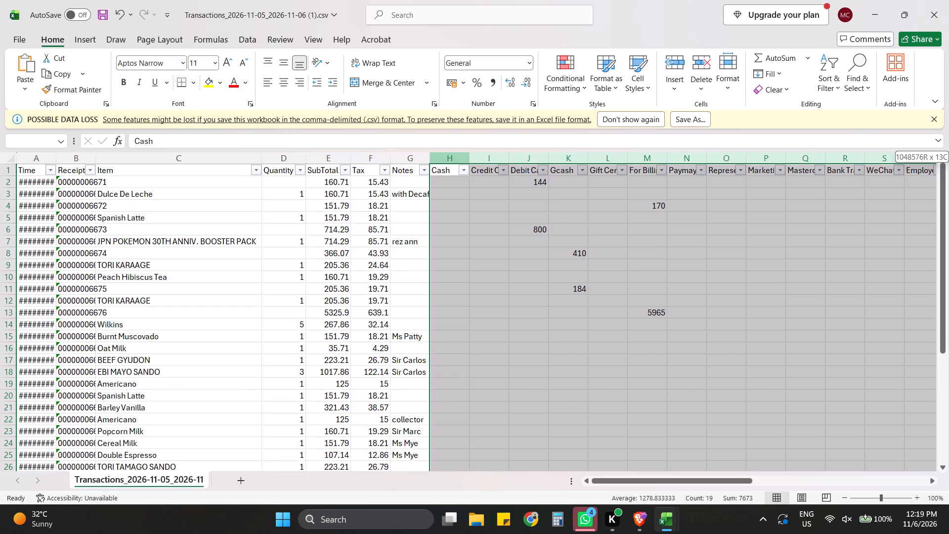
drag(928, 159, 881, 153)
right_click(875, 163)
click(782, 302)
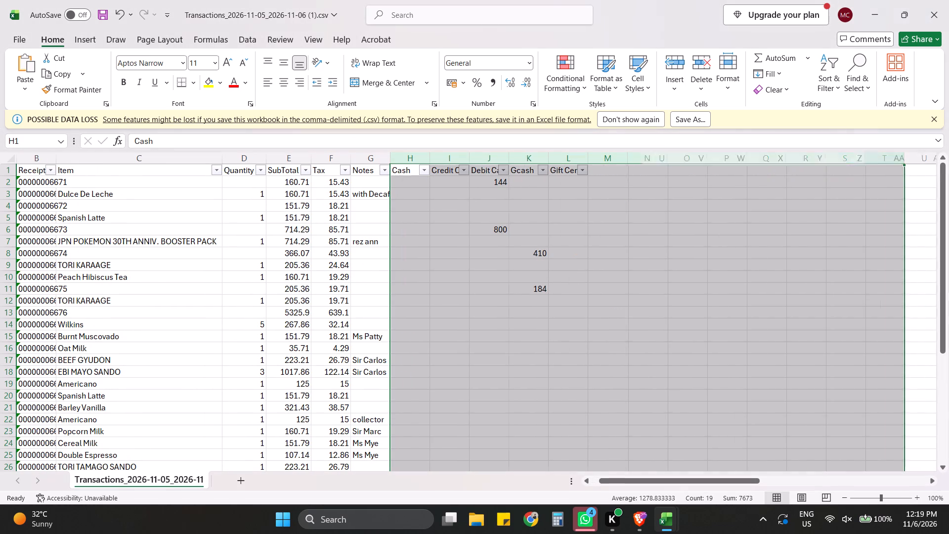
drag(640, 479, 502, 466)
scroll(350, 285, up, 3)
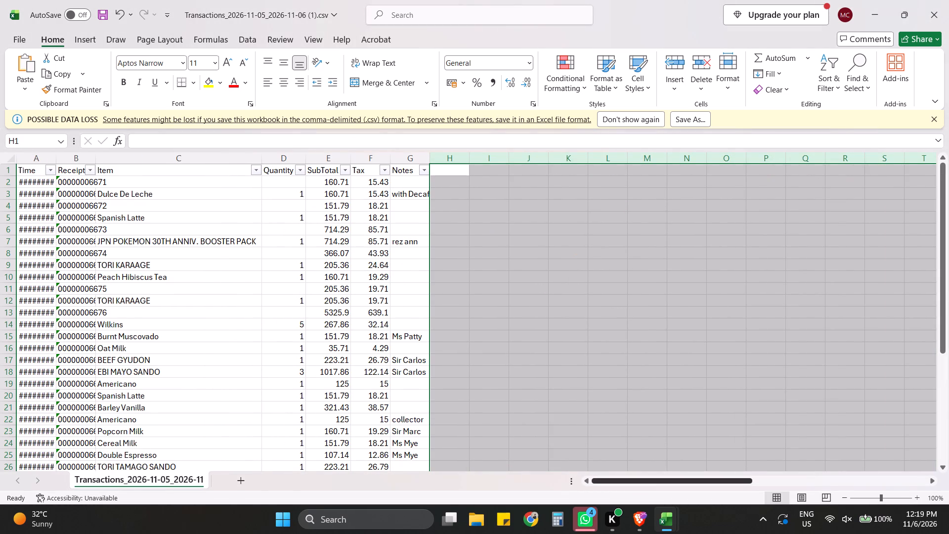
Filter the Item column to exclude JPN POKEMON 30TH ANNIV. BOOSTER PACK and REGULAR TOPLOADER 35PT, keeping all other items and blanks.
click(257, 169)
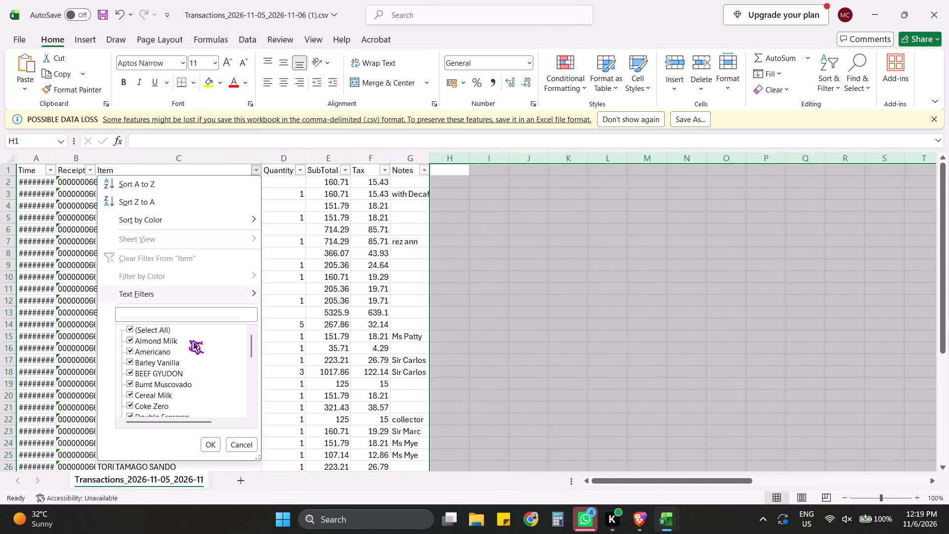
scroll(171, 352, down, 1)
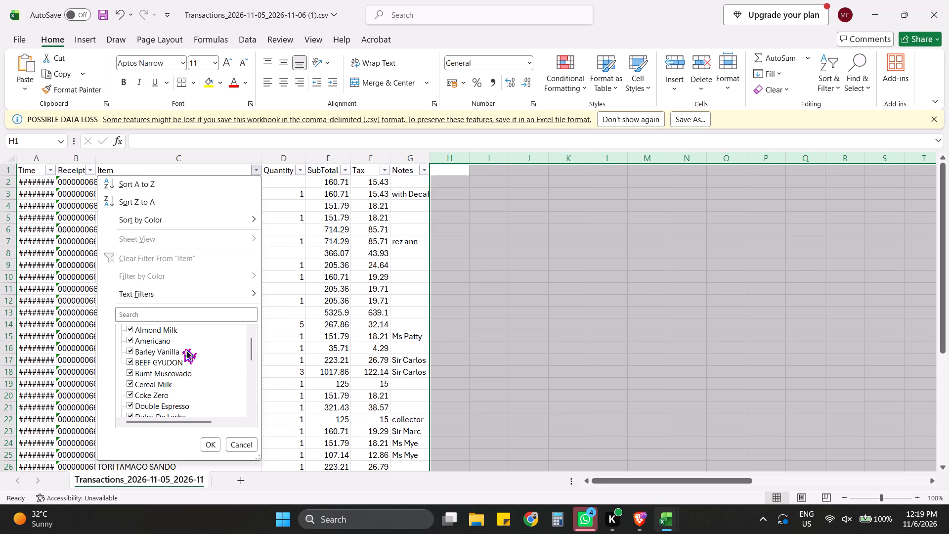
scroll(182, 350, down, 4)
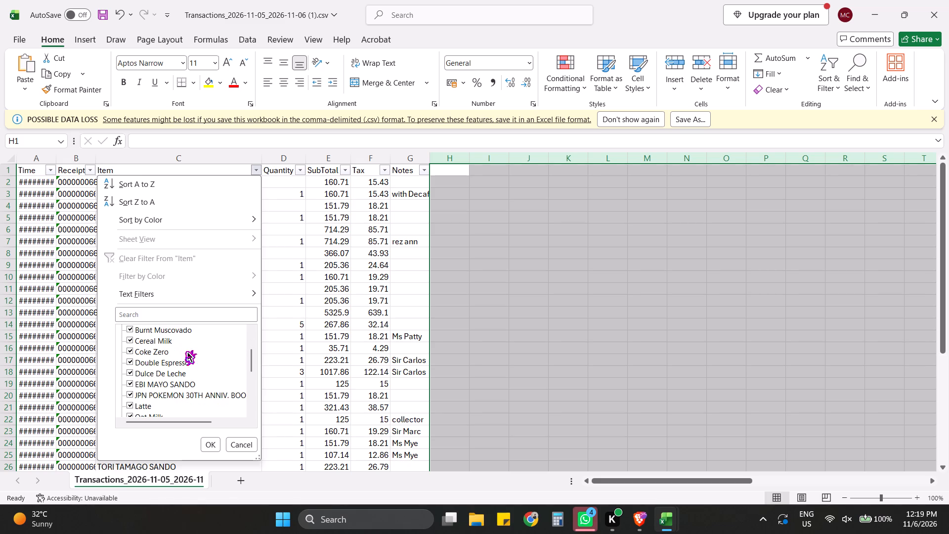
click(178, 396)
scroll(174, 368, down, 2)
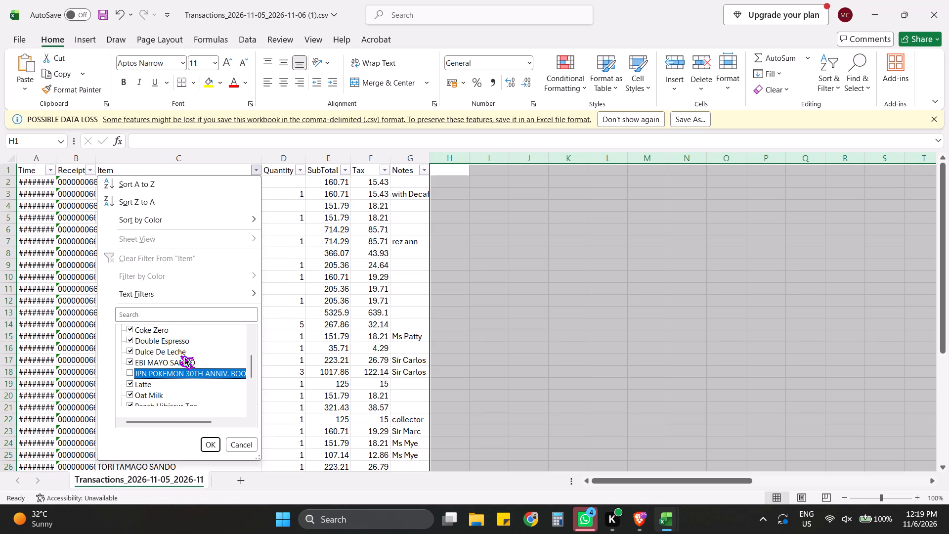
scroll(180, 355, down, 3)
click(192, 392)
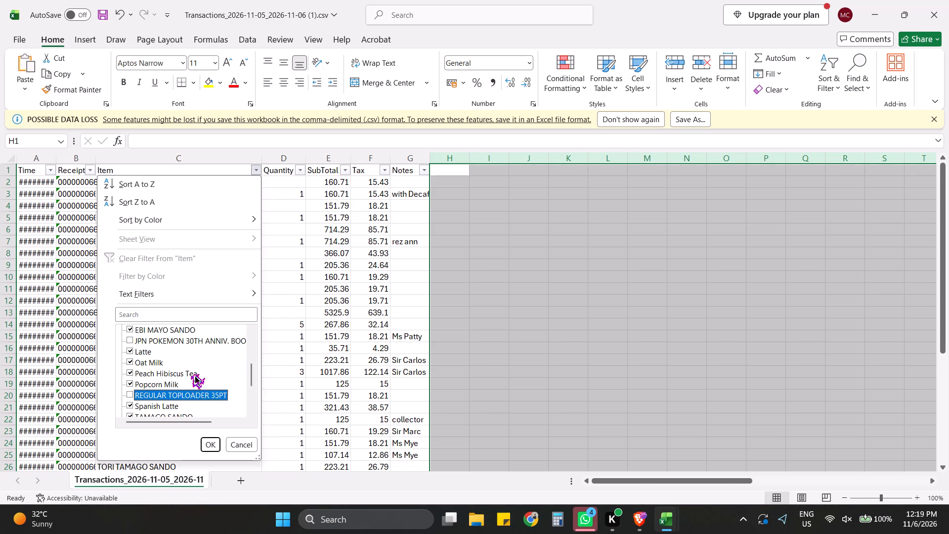
scroll(189, 370, down, 7)
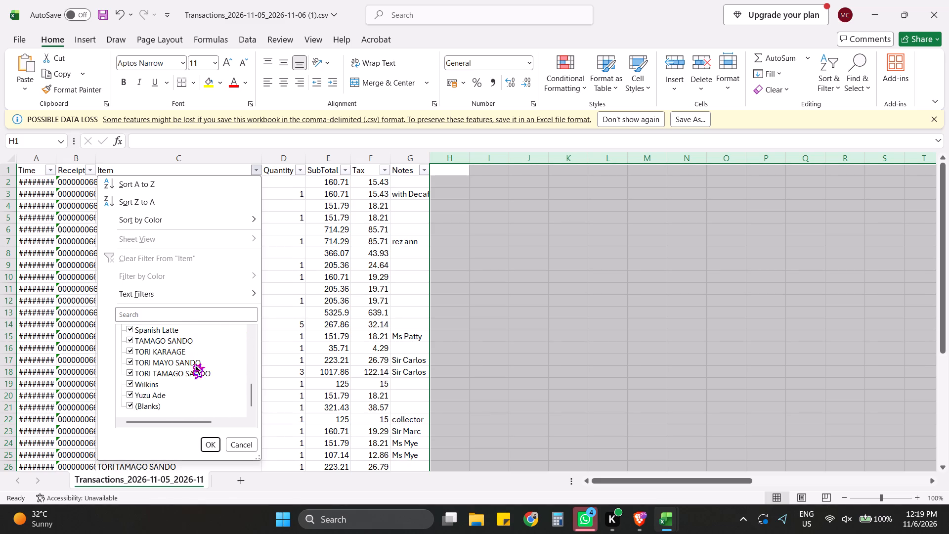
scroll(190, 363, down, 2)
click(211, 445)
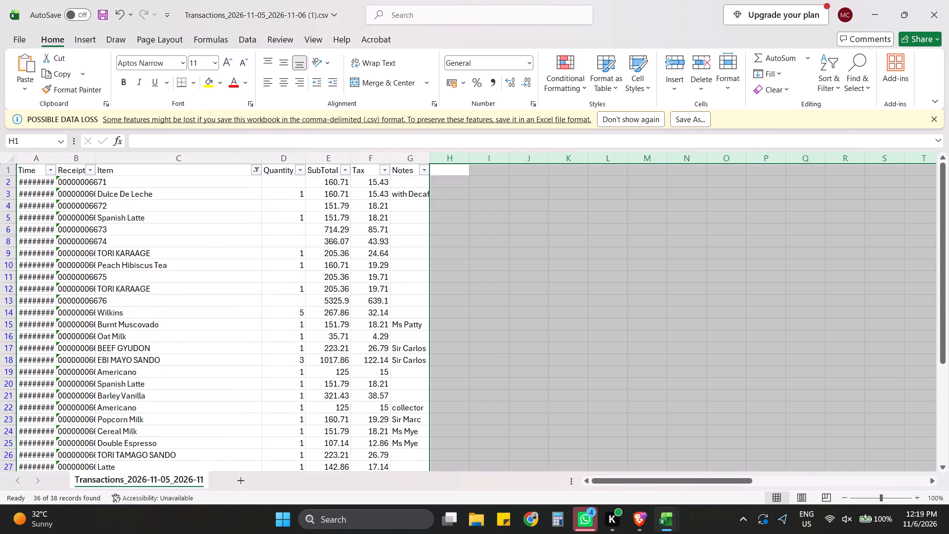
Delete all the filtered non-card rows below the header.
drag(11, 183, 14, 533)
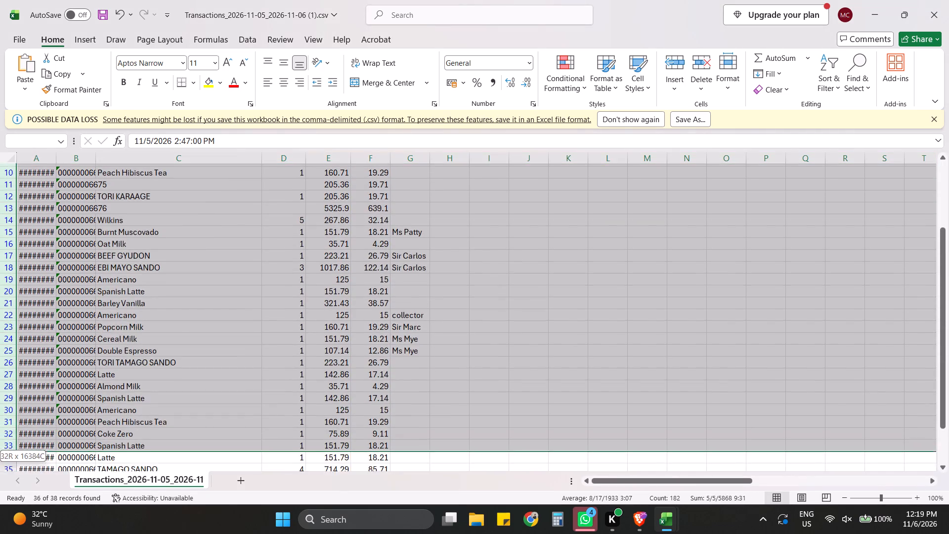
drag(14, 533, 19, 437)
right_click(0, 386)
click(50, 280)
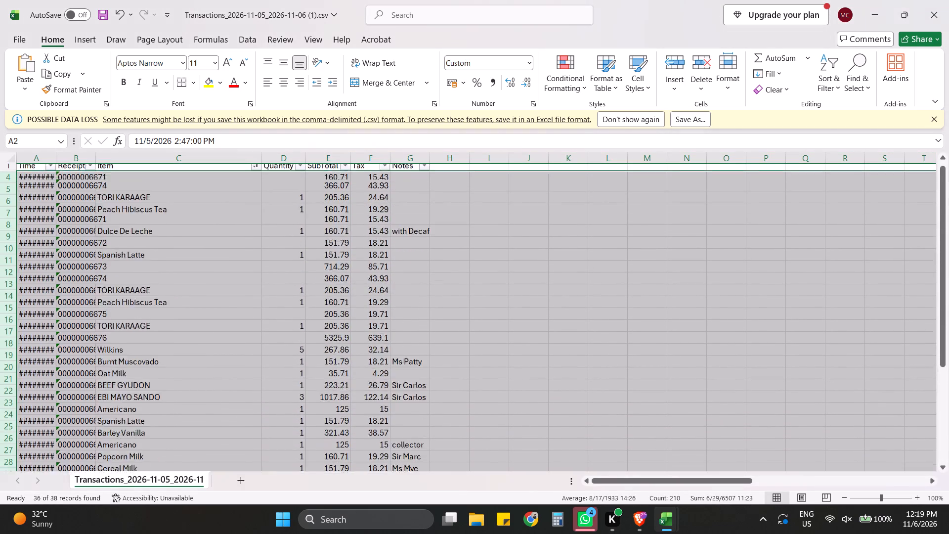
Clear the Item filter to show the remaining card rows.
scroll(343, 331, up, 9)
click(831, 77)
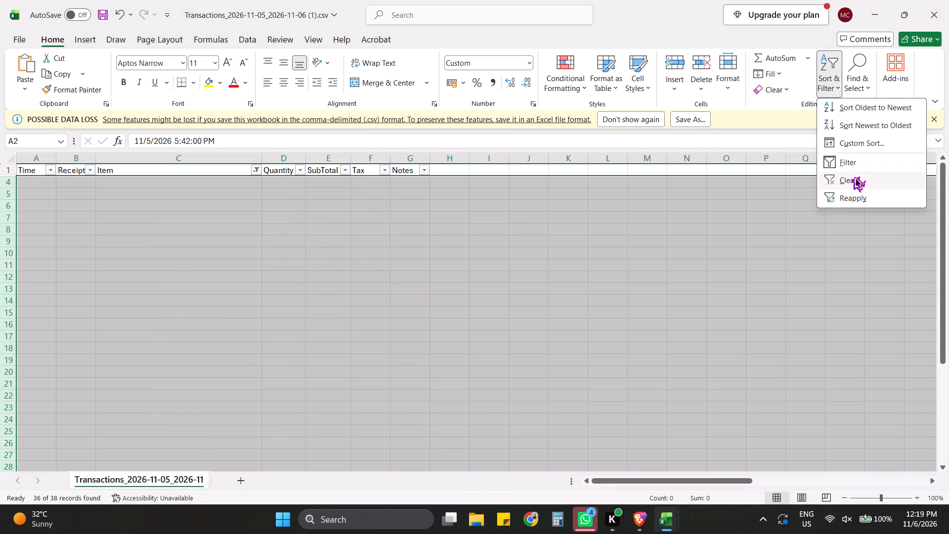
click(851, 177)
click(356, 260)
scroll(379, 177, up, 2)
Add the formula =F2+E2 in H2 to sum the tax and subtotal for the JPN POKEMON 30TH ANNIV. BOOSTER PACK row.
click(402, 184)
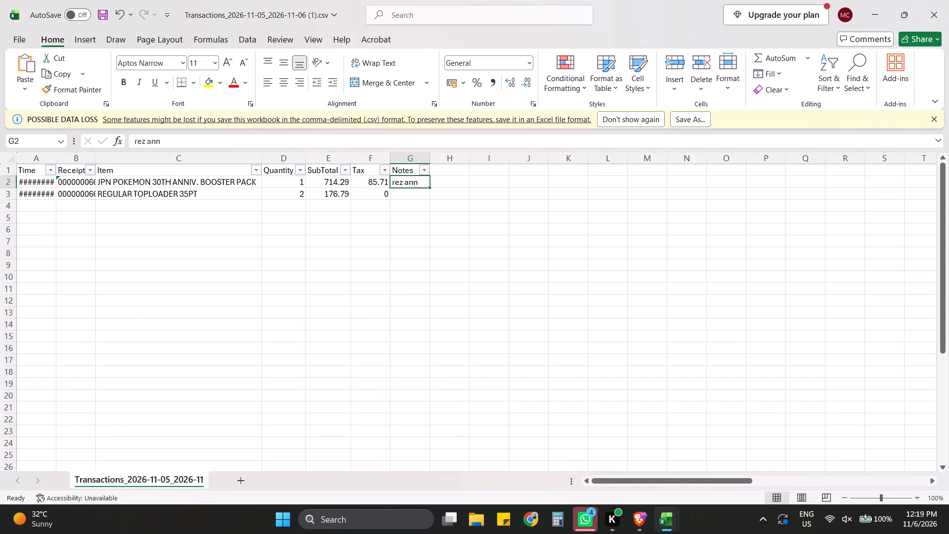
click(401, 198)
click(344, 195)
click(297, 197)
click(367, 218)
click(348, 198)
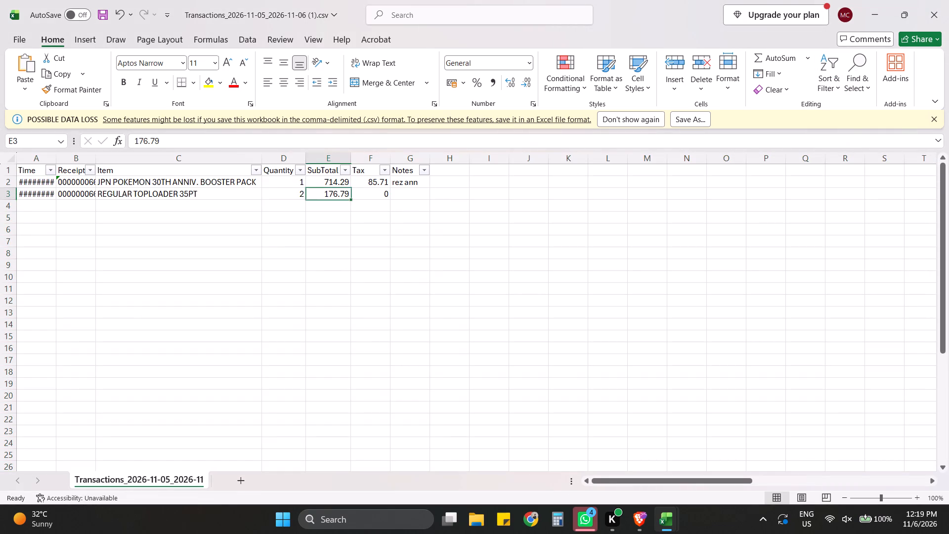
click(446, 203)
click(449, 183)
key(equal)
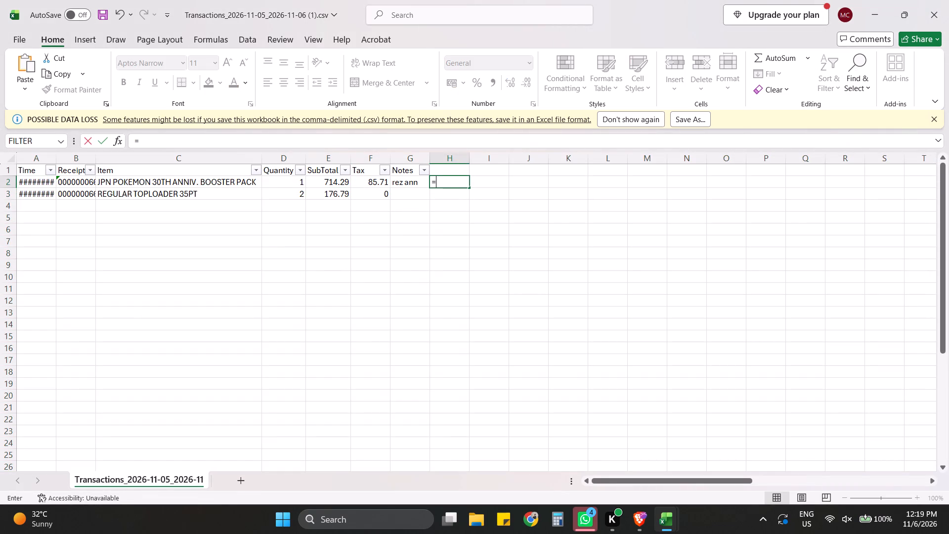
click(369, 185)
key(shift+plus)
click(330, 180)
key(Return)
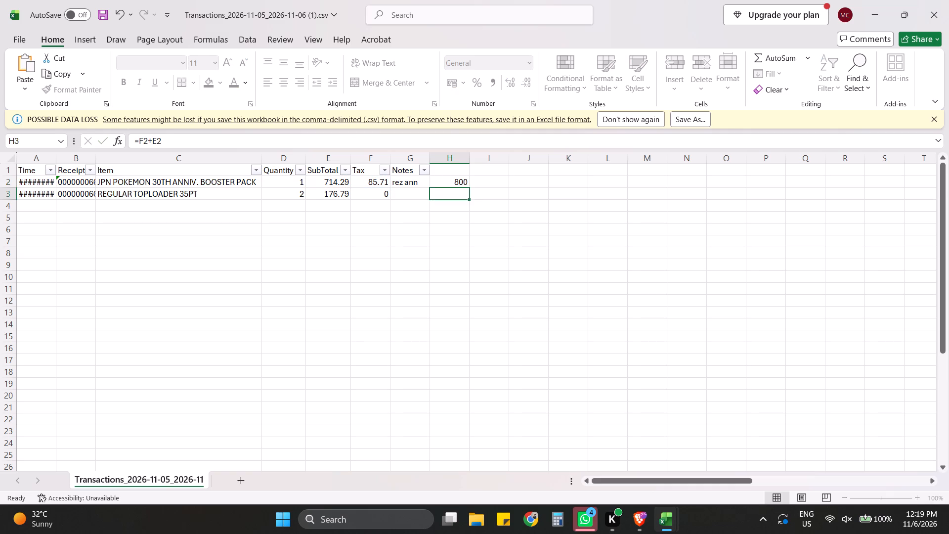
click(503, 201)
click(464, 181)
click(399, 183)
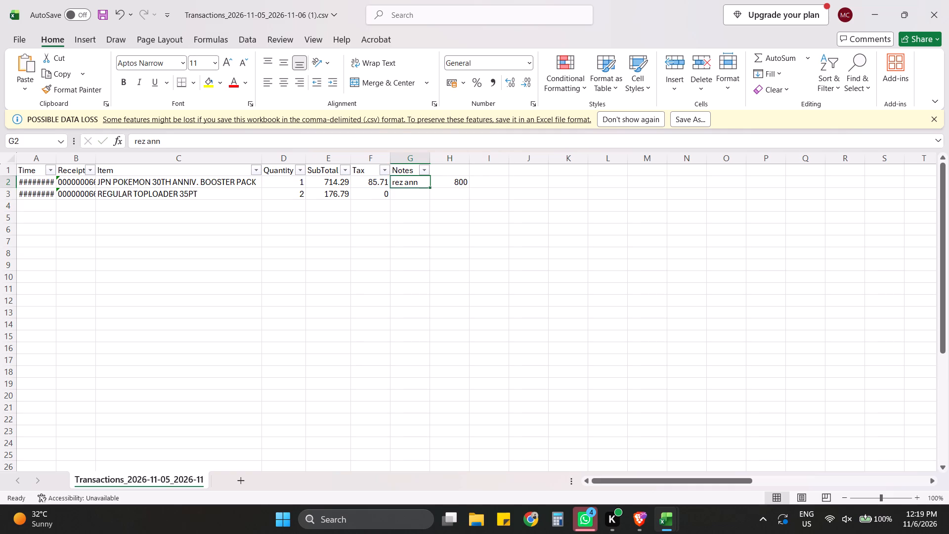
click(475, 239)
Autofit the Receipt Number column and copy the JPN POKEMON 30TH ANNIV. BOOSTER PACK item name from C2.
click(181, 181)
key(ctrl+c)
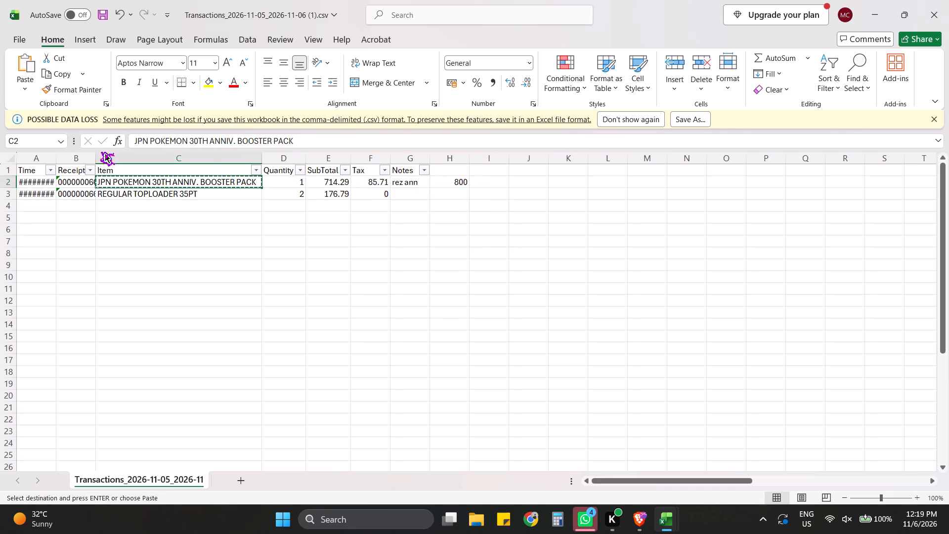
double_click(94, 155)
click(270, 246)
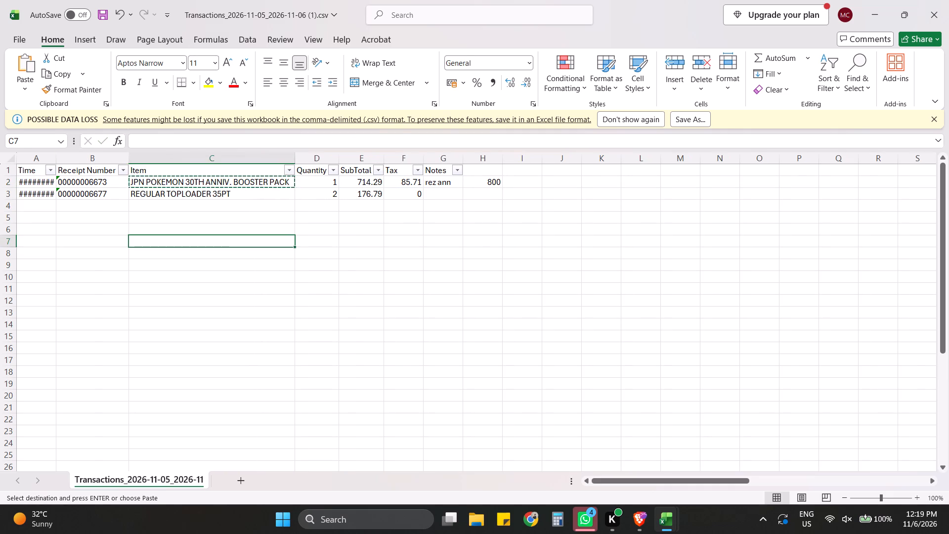
click(211, 180)
key(ctrl+c)
Widen the Time column in the Transactions_2026-11-05_2026-11-06 (1).csv workbook.
key(alt+Tab)
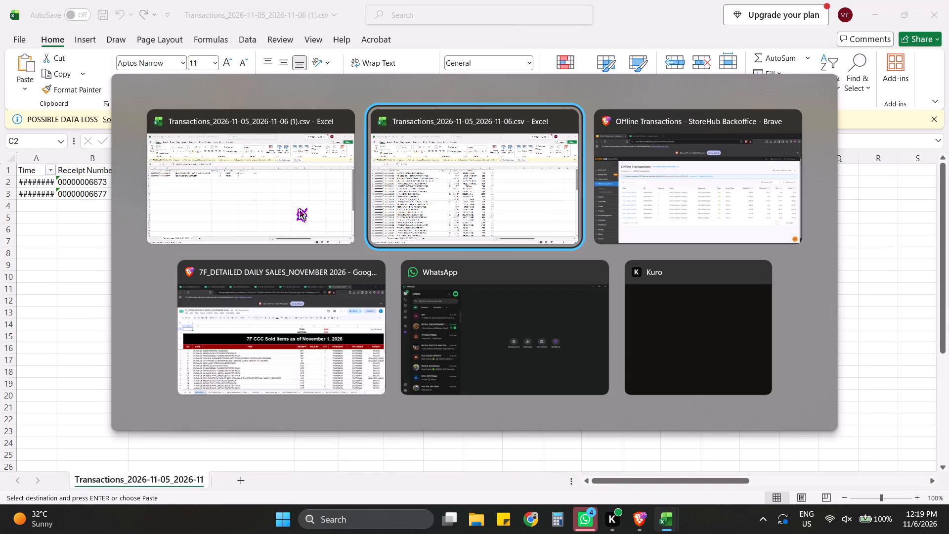
key(alt+Tab)
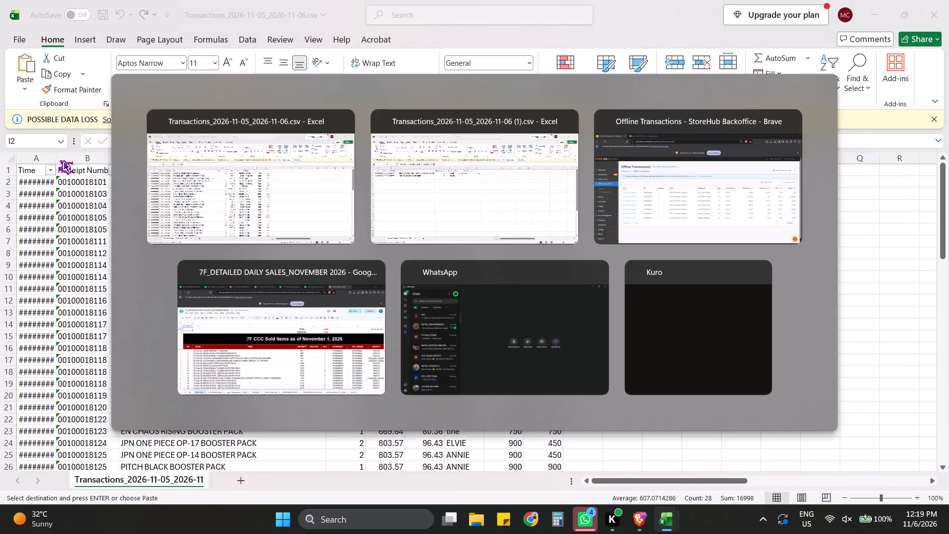
click(60, 159)
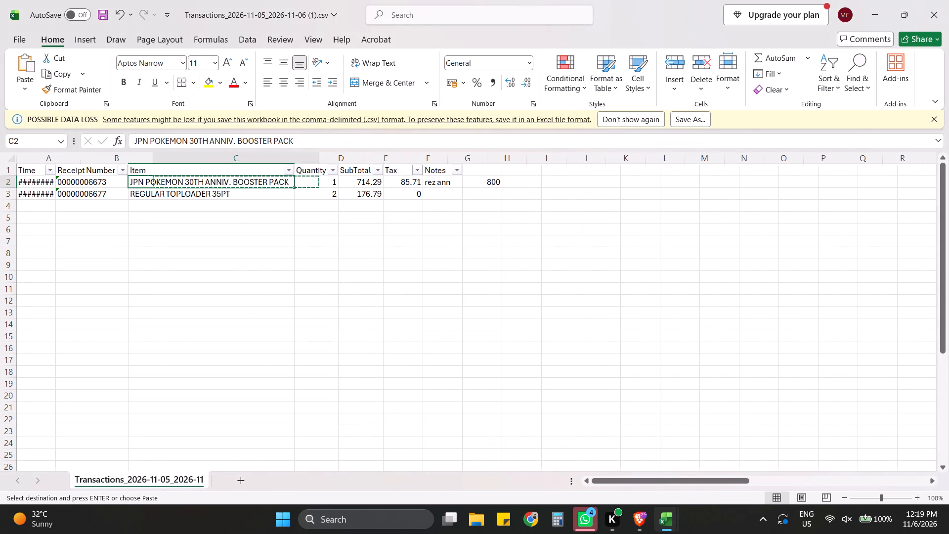